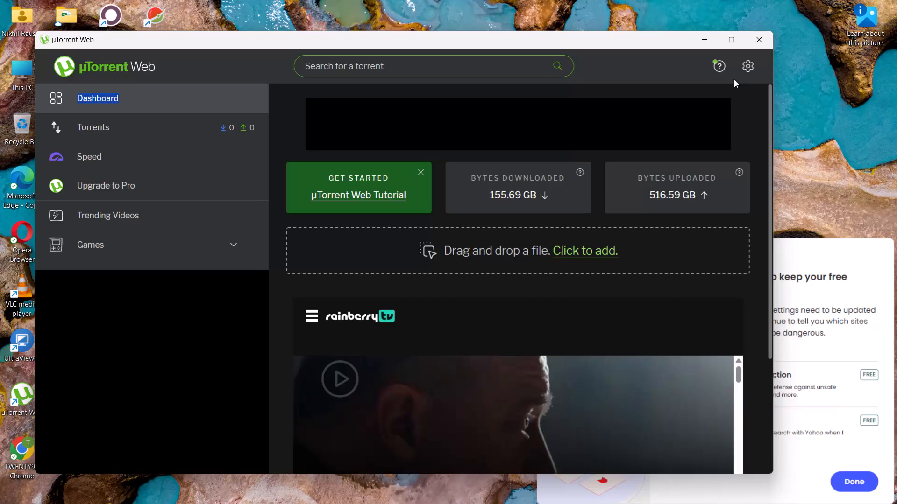
Close the µTorrent Web window and dismiss the McAfee protection settings prompt.
left_click(759, 44)
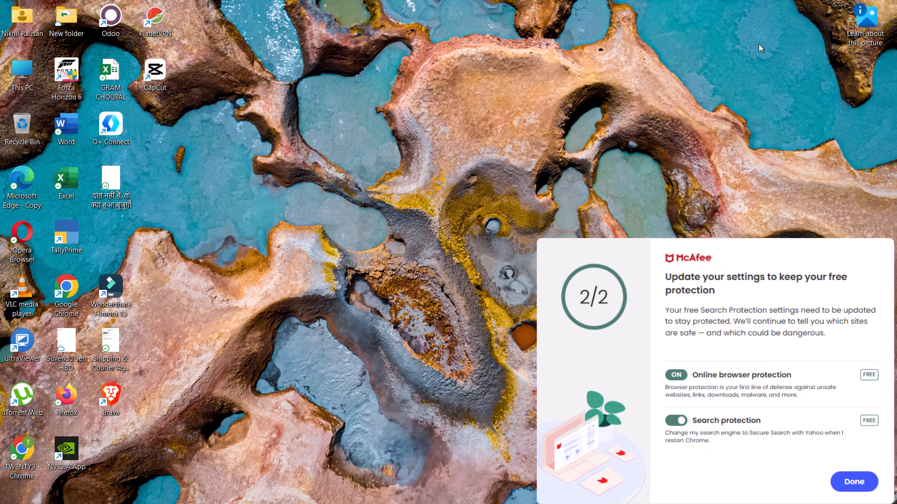
left_click(858, 470)
left_click(849, 483)
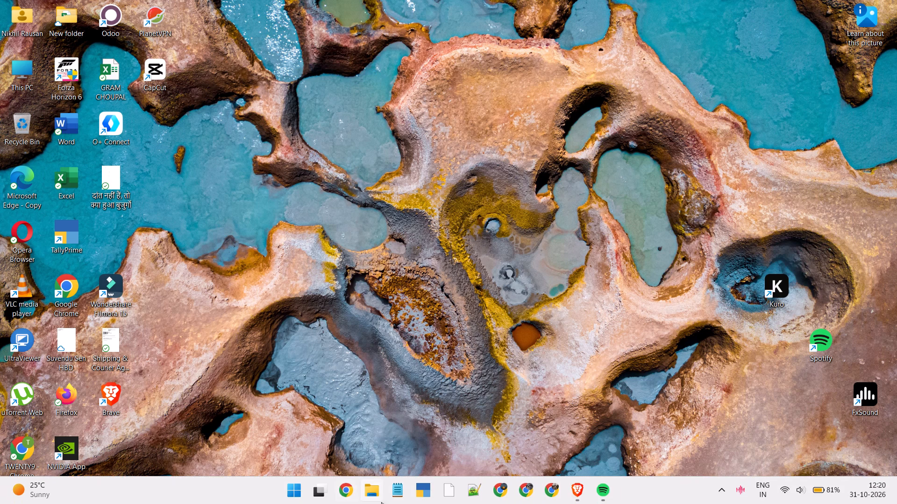
Switch to TallyPrime.
left_click(420, 492)
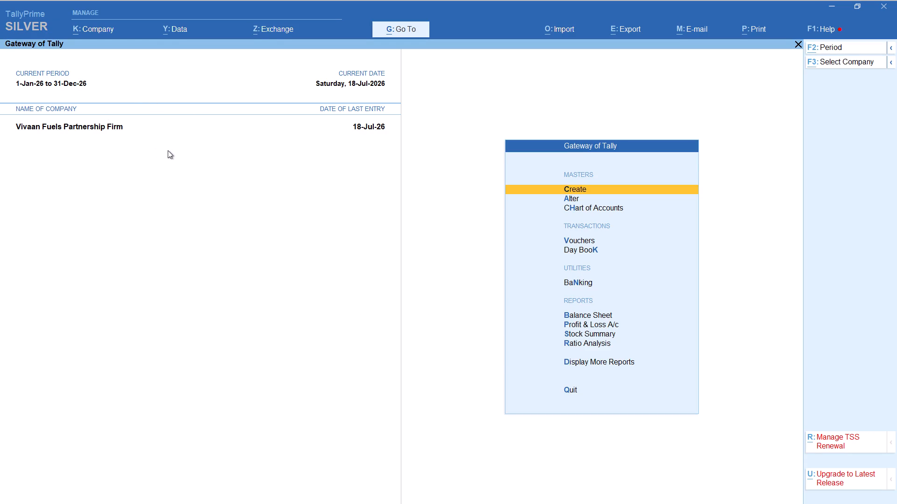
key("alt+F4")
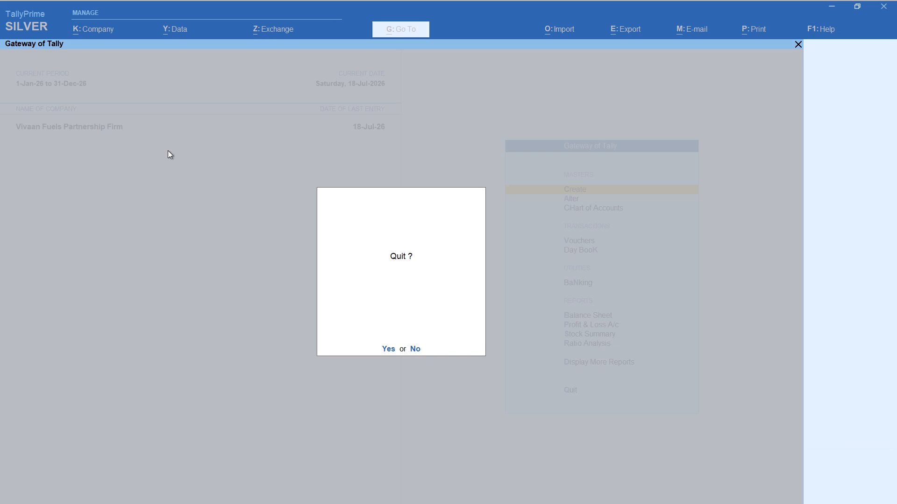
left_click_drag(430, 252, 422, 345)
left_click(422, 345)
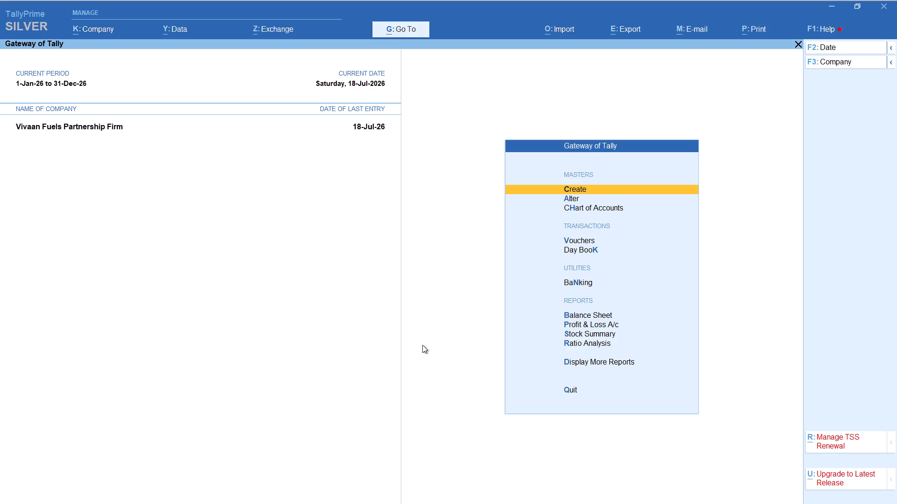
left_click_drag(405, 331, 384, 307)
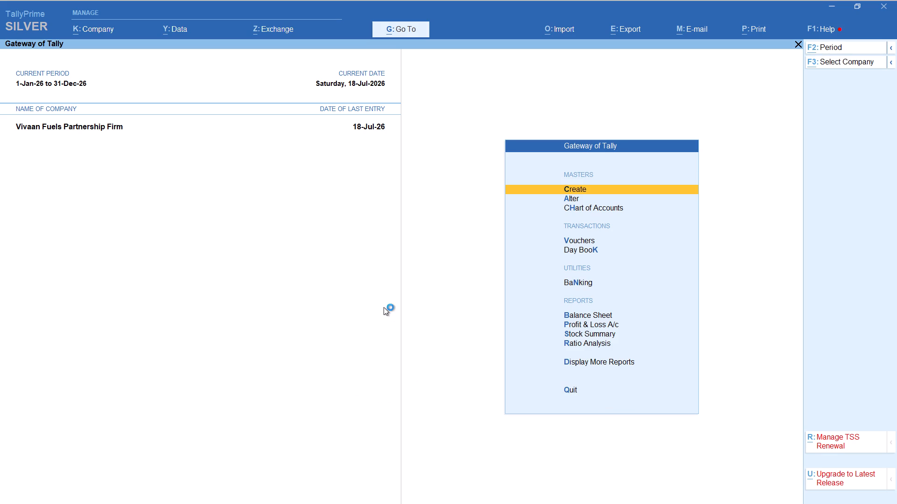
Set the current period of Vivaan Fuels Partnership Firm from 1/4/26 to 31/03/27.
key("alt+F2")
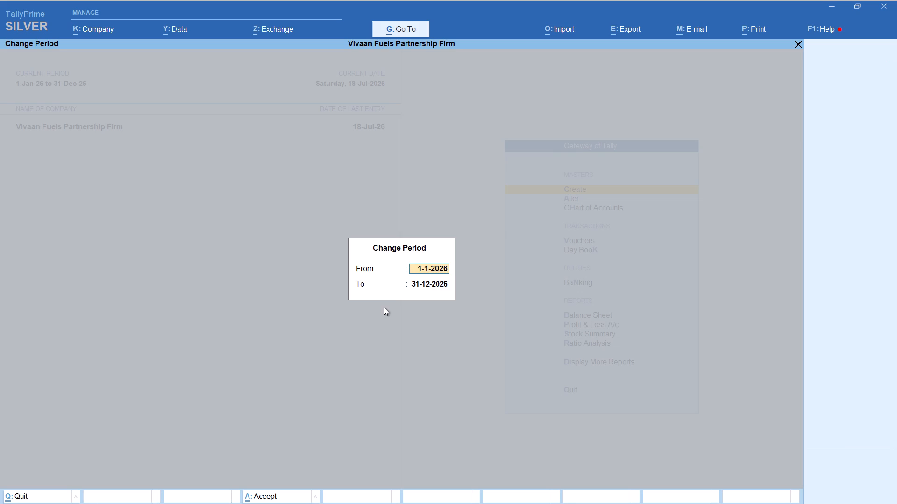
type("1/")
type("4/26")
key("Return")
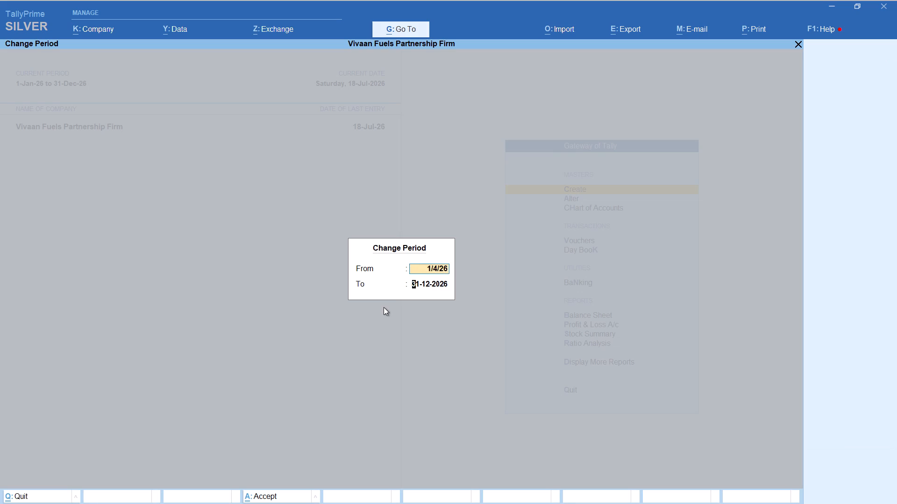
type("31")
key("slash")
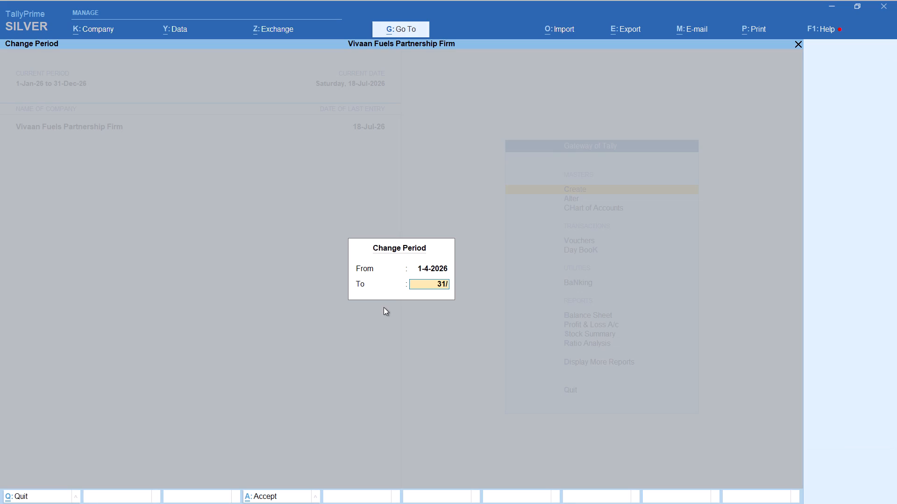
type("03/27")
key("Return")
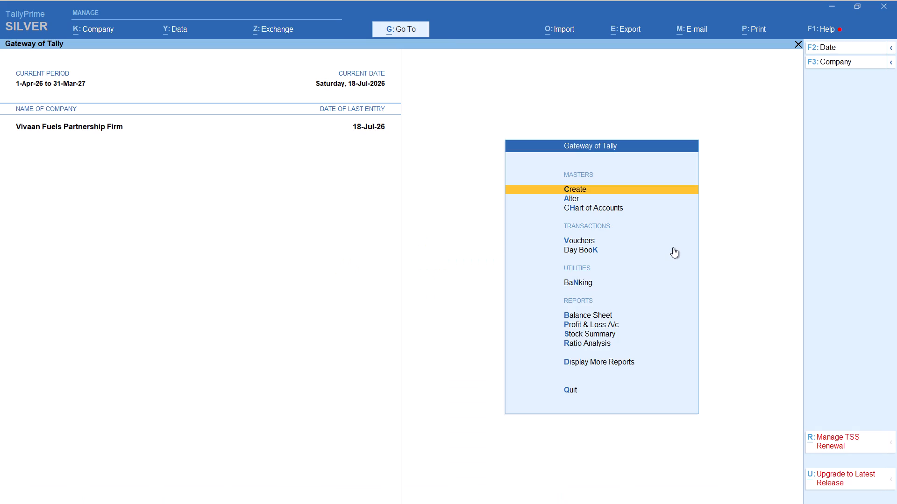
Open the Account Books list among the additional accounting reports.
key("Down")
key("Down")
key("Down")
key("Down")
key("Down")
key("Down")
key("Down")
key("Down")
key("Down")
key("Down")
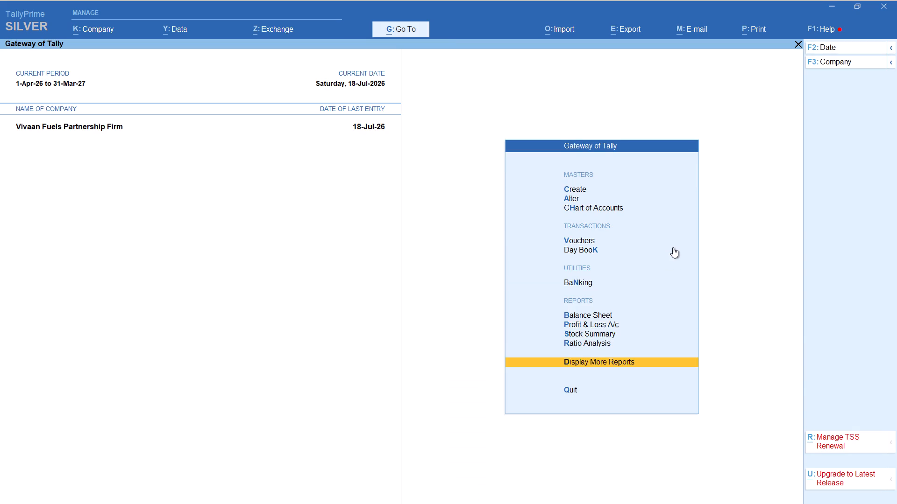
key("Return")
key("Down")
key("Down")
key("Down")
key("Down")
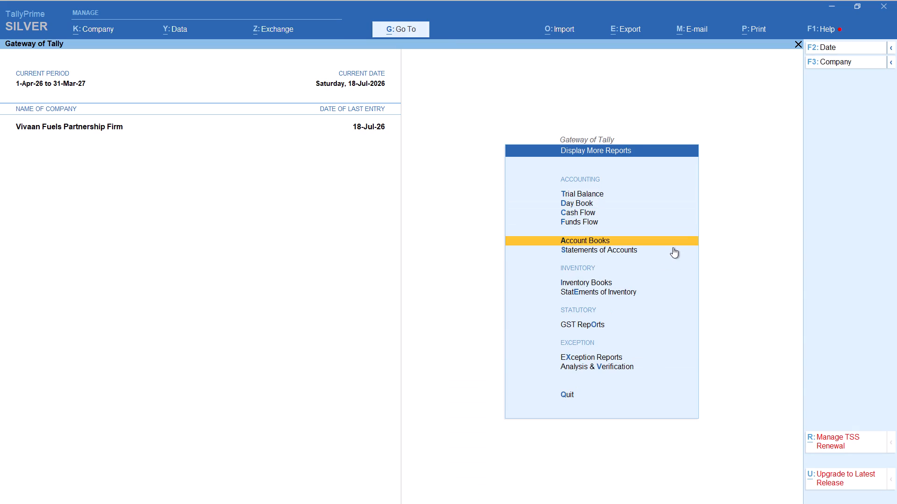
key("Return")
Open the Purchase Register from the account books.
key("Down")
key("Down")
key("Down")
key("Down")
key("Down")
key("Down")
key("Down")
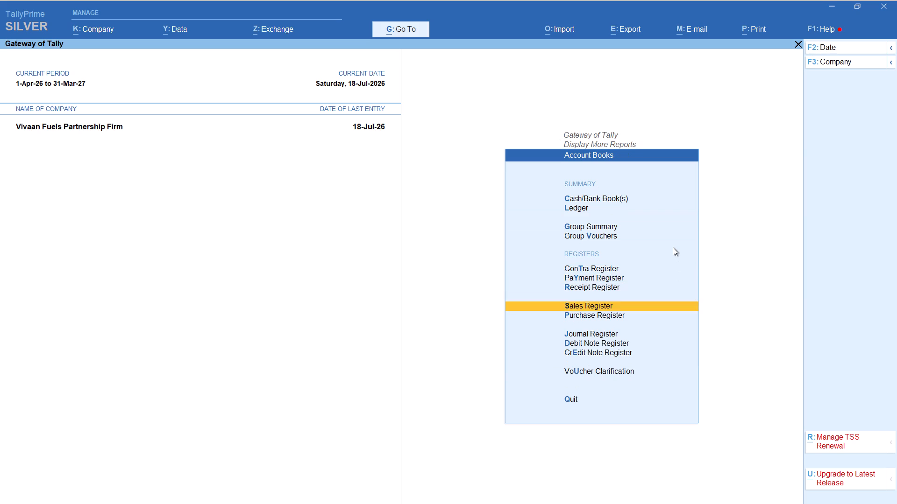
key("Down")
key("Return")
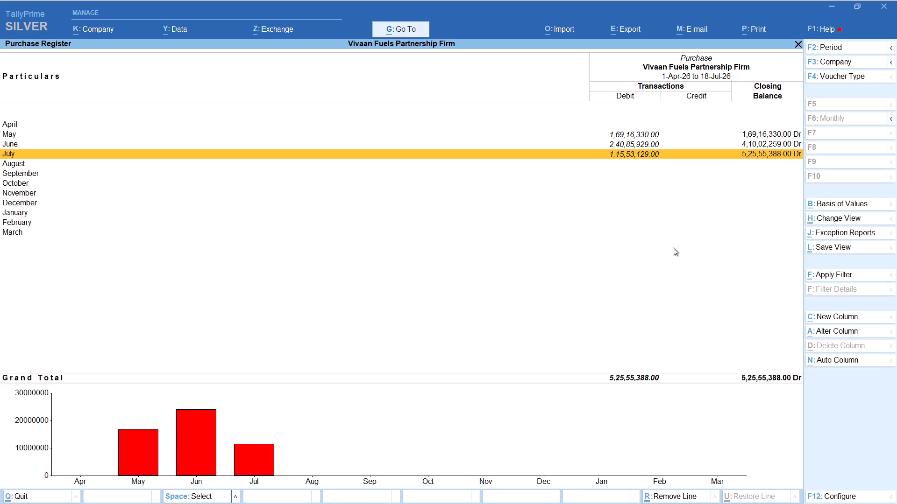
Examine the month-by-month purchase transactions and closing balances in the Purchase Register.
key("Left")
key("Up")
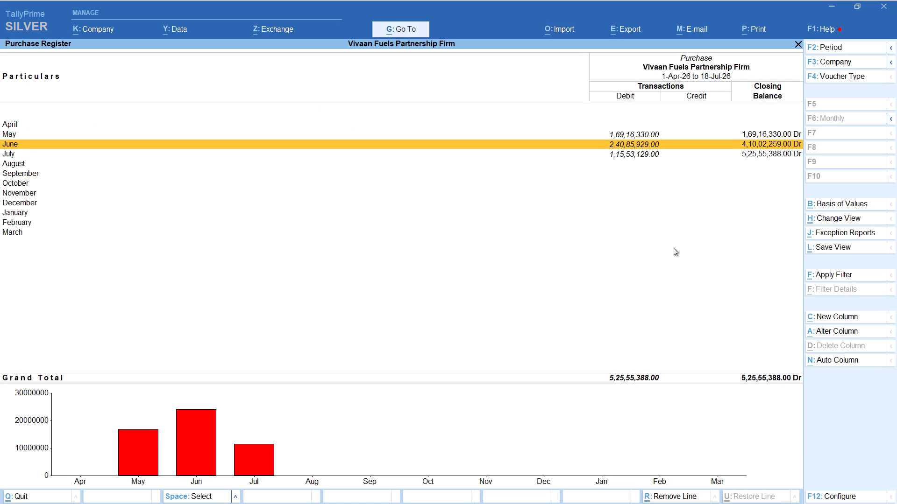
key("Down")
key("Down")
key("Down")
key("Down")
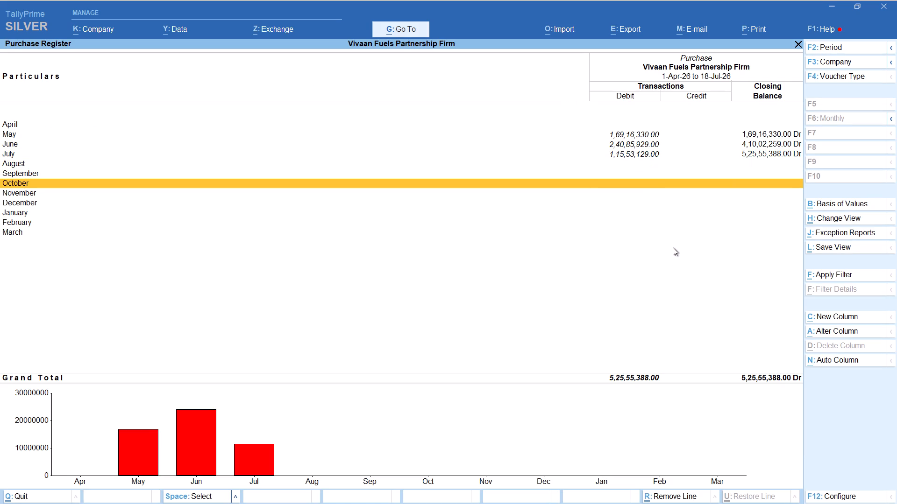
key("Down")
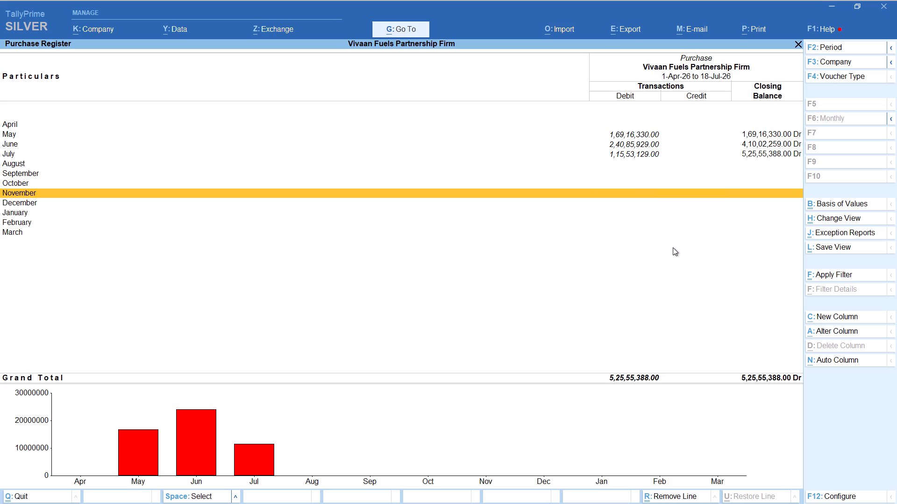
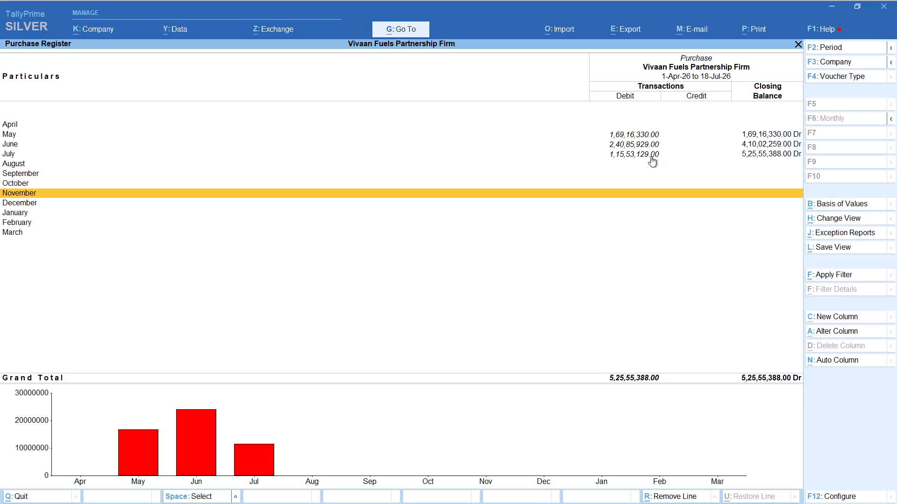
Open July's list of purchase vouchers and view voucher 74 dated 13-Jul-26 without altering it.
double_click(651, 156)
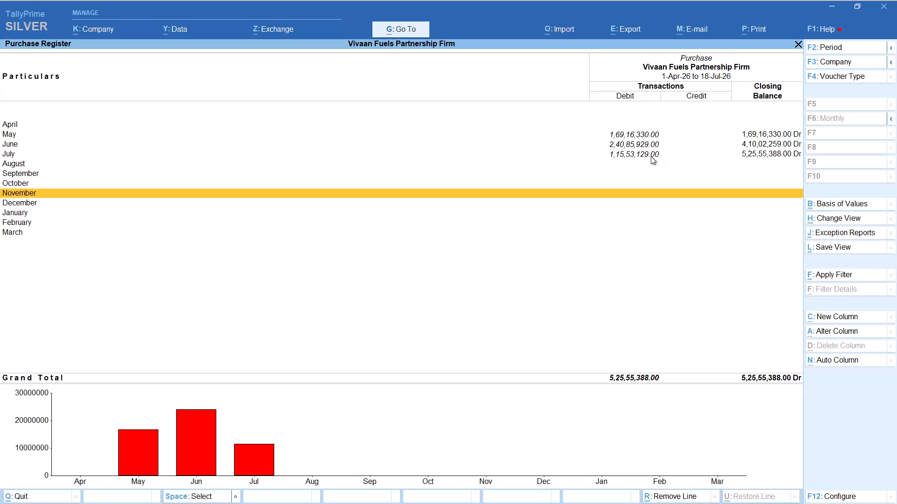
double_click(651, 156)
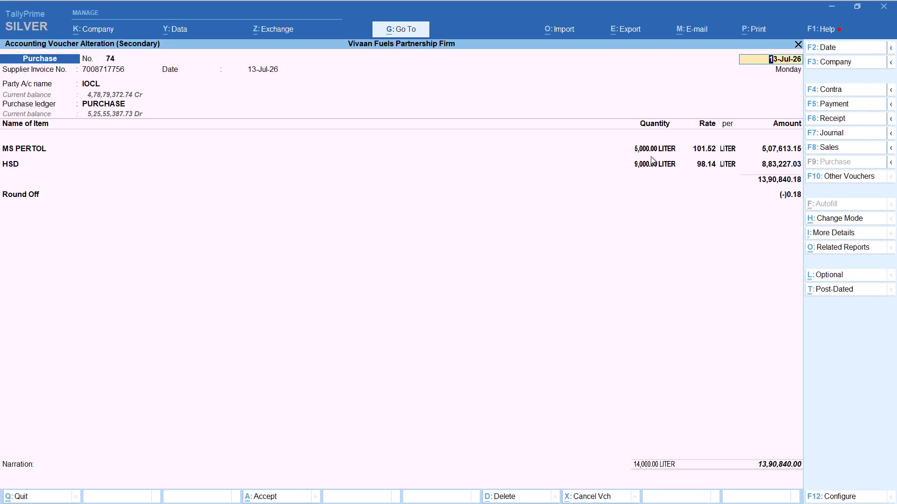
key("Escape")
key("Escape")
key("Escape")
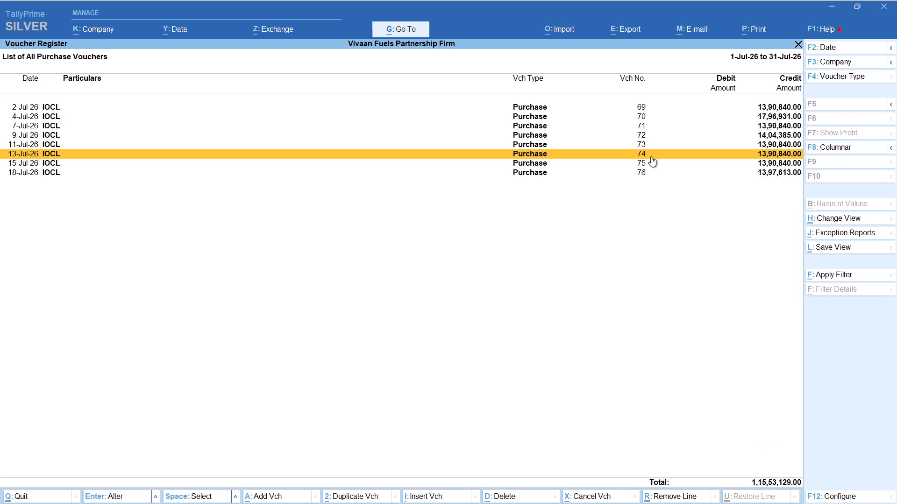
Add a new purchase voucher to the July voucher register and date it 20-Jul-26.
key("Down")
key("Down")
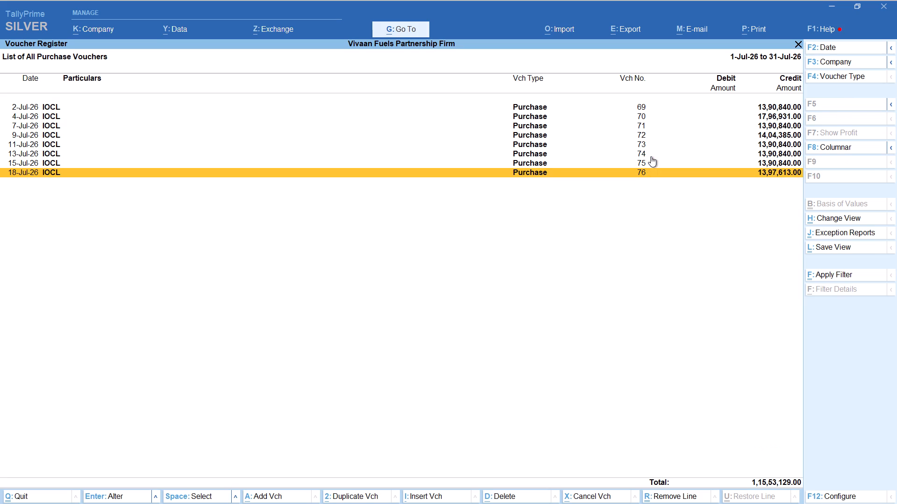
key("alt+a")
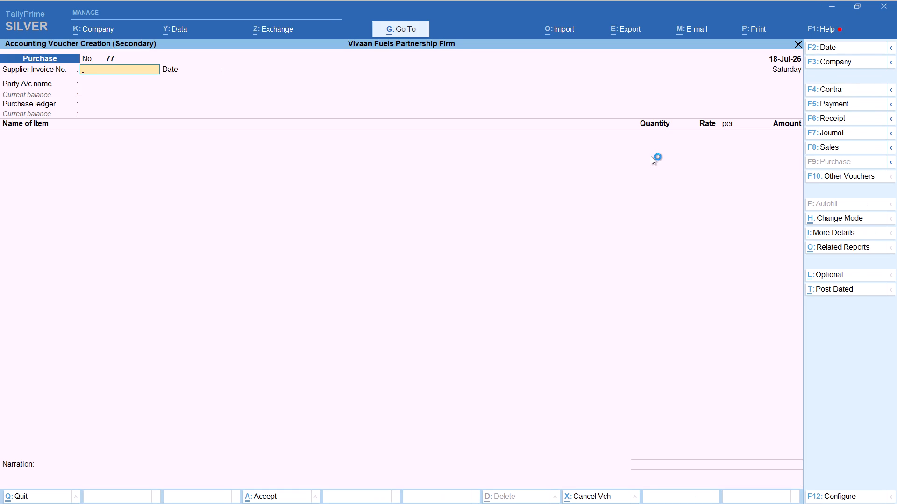
key("F2")
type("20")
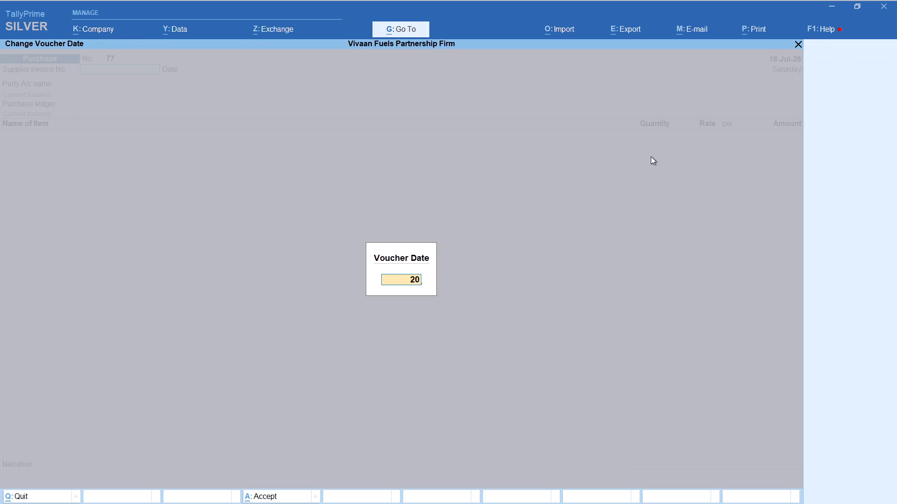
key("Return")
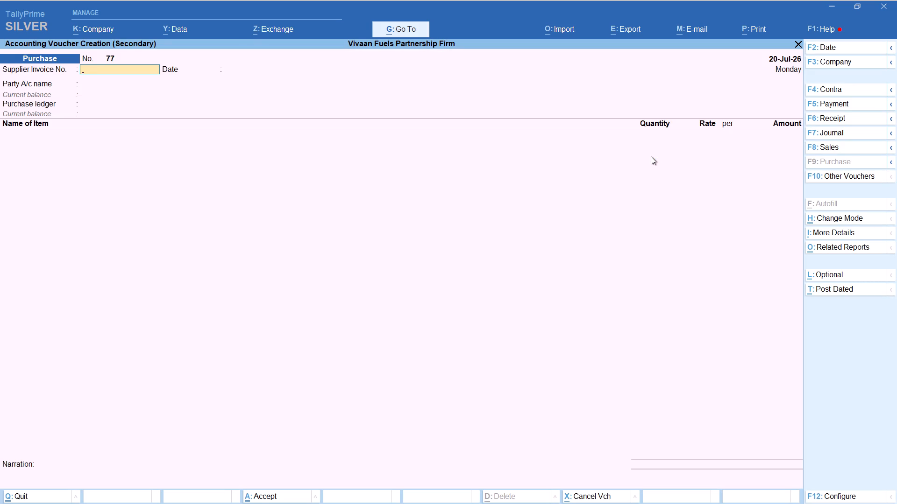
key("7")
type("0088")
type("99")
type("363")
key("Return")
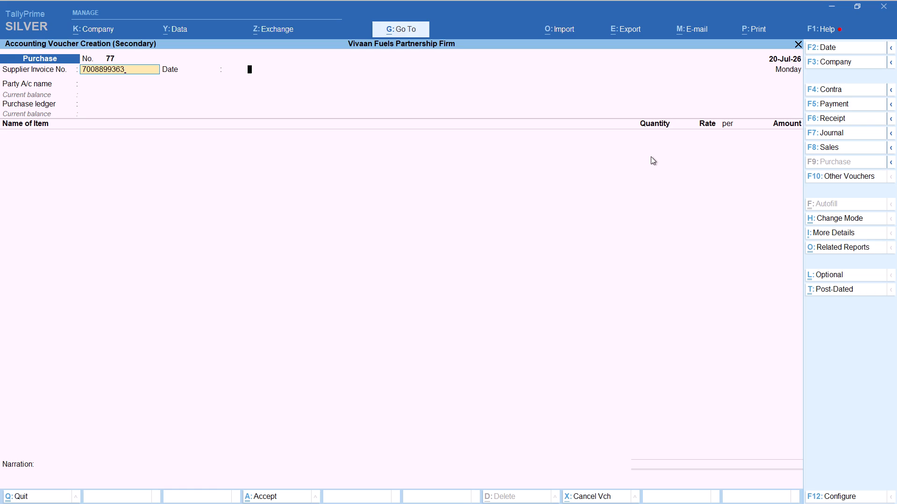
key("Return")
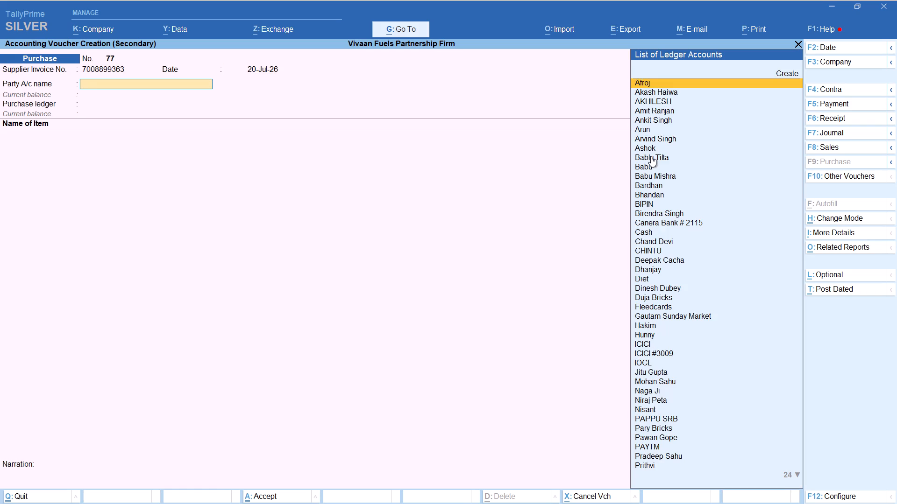
Set the party account to IOCL with its default party details and use the PURCHASE ledger.
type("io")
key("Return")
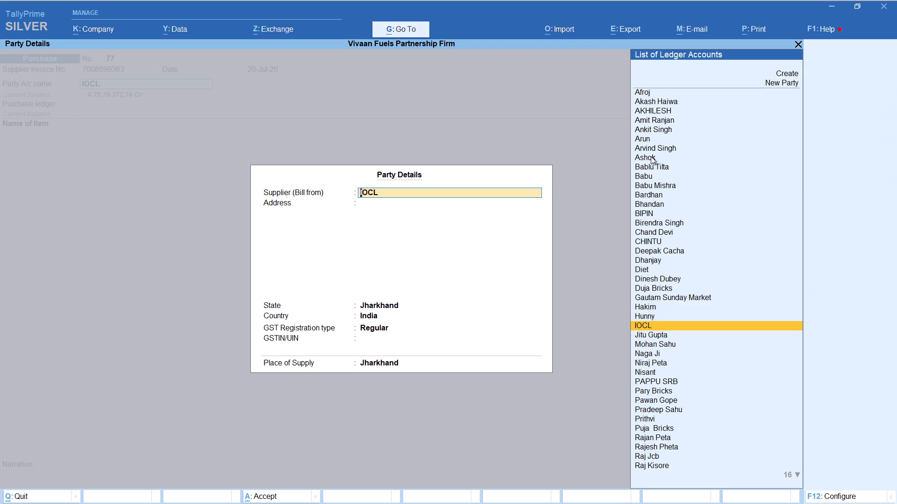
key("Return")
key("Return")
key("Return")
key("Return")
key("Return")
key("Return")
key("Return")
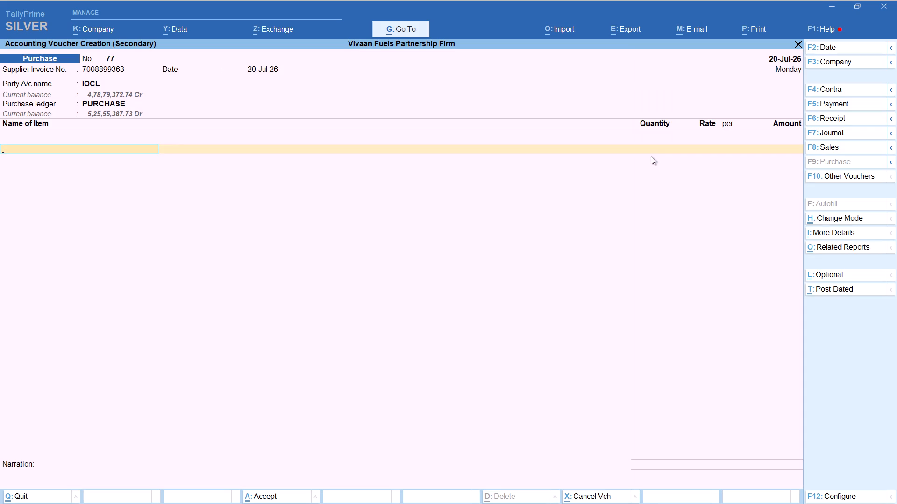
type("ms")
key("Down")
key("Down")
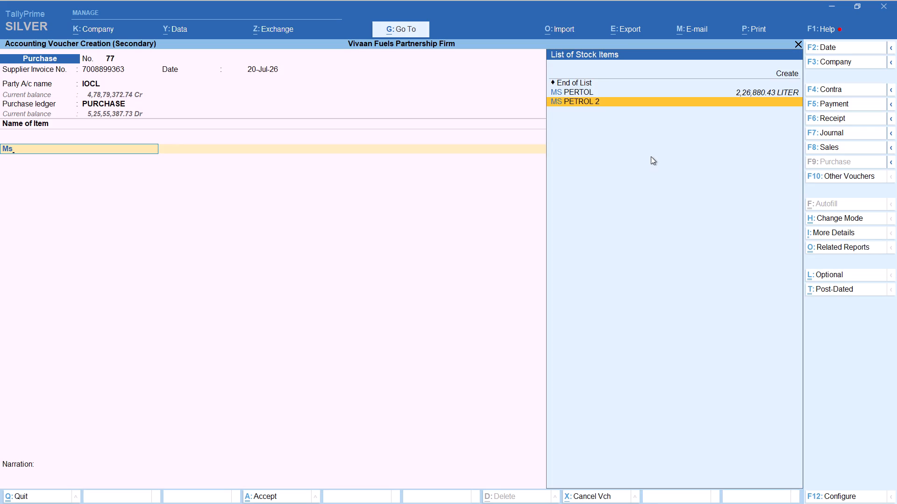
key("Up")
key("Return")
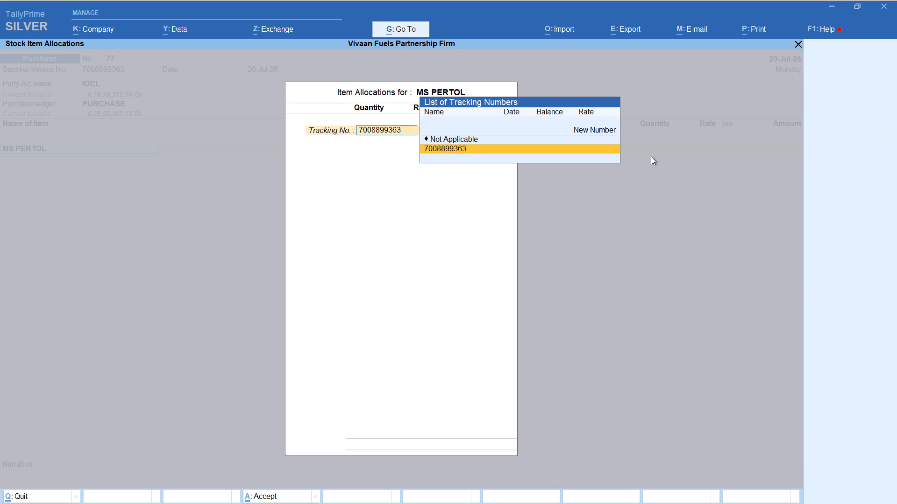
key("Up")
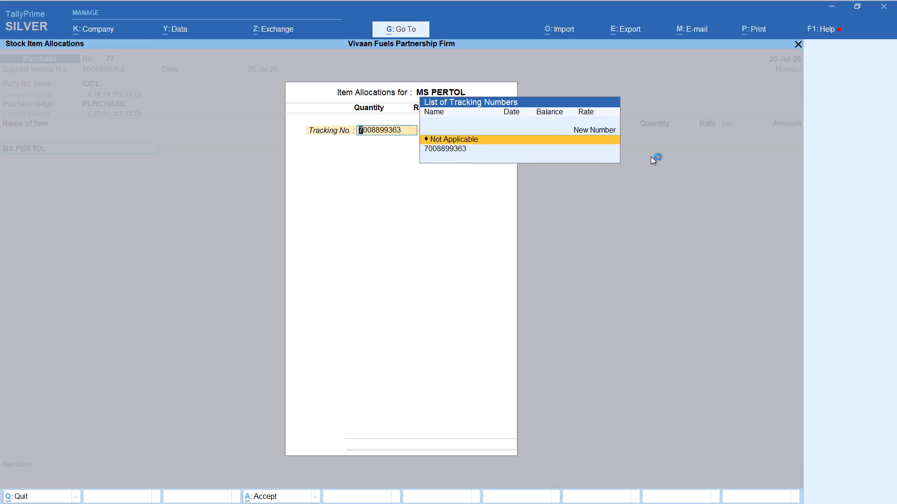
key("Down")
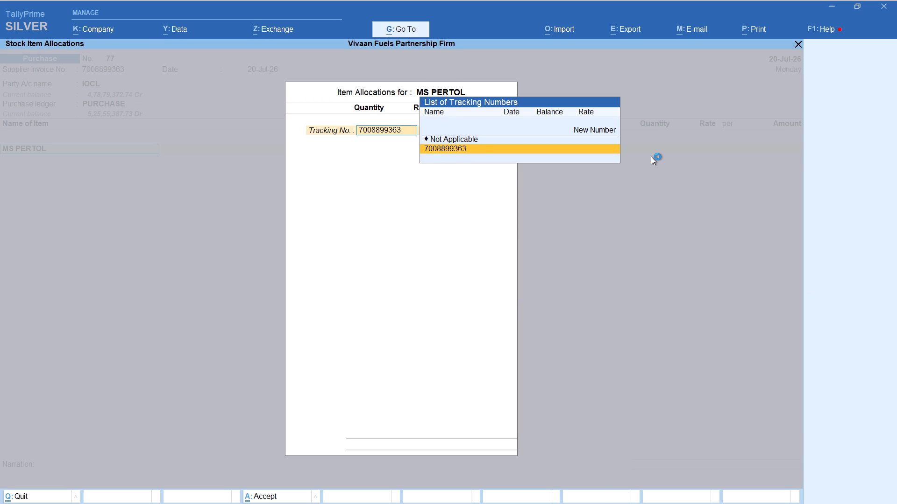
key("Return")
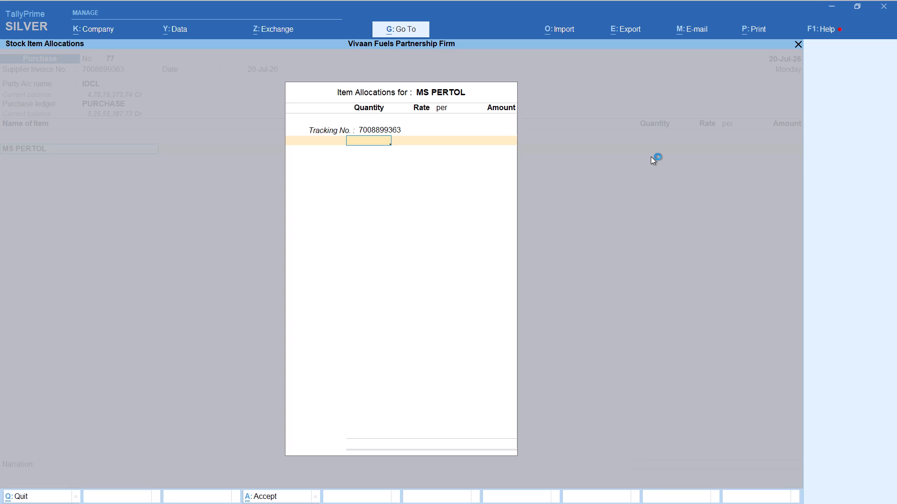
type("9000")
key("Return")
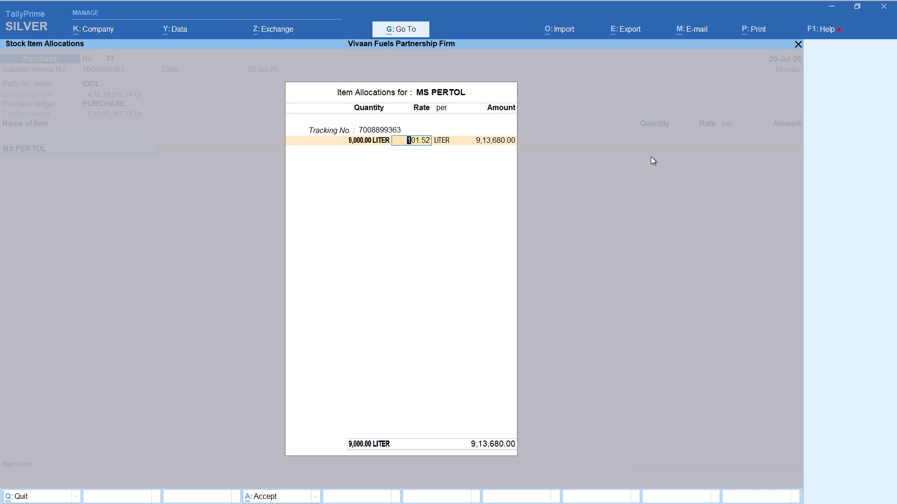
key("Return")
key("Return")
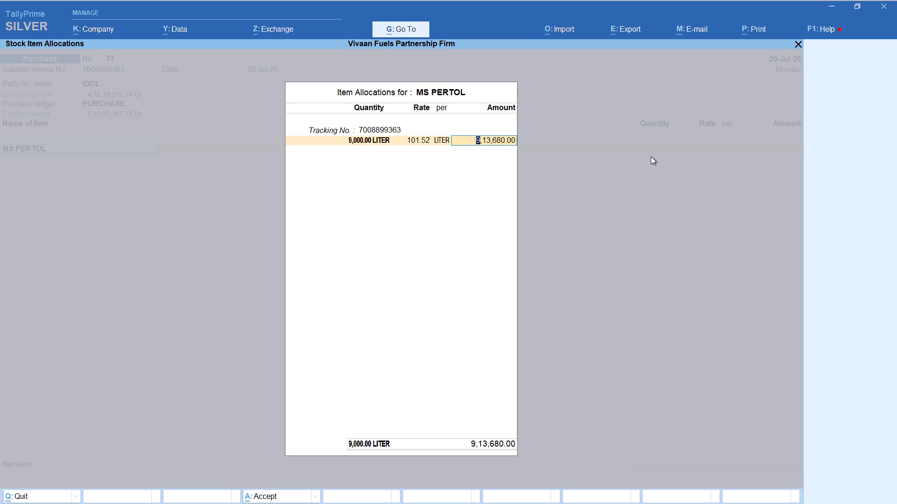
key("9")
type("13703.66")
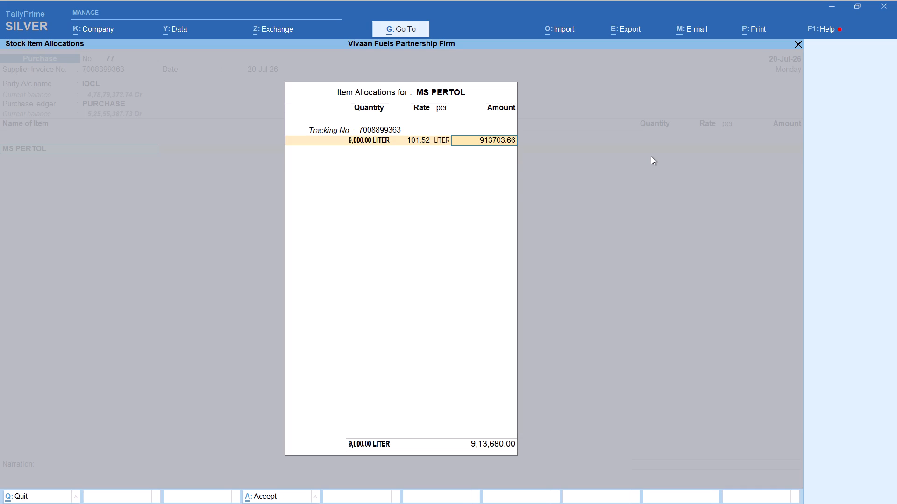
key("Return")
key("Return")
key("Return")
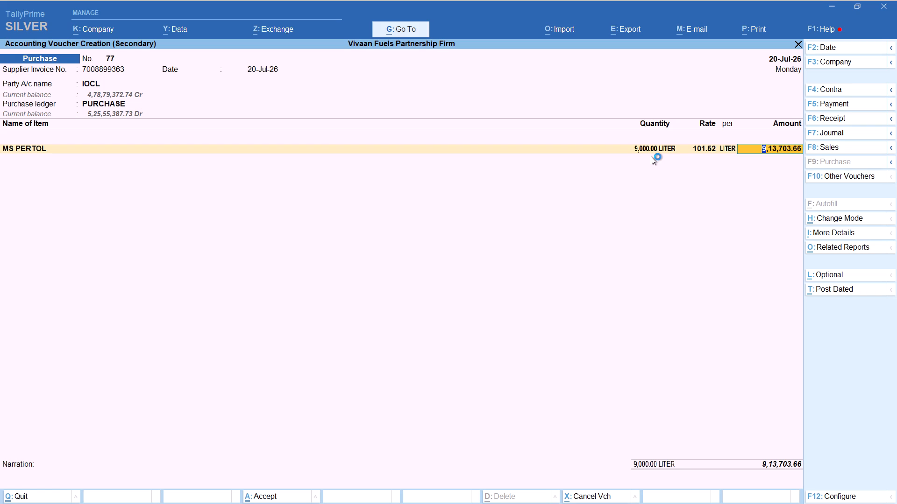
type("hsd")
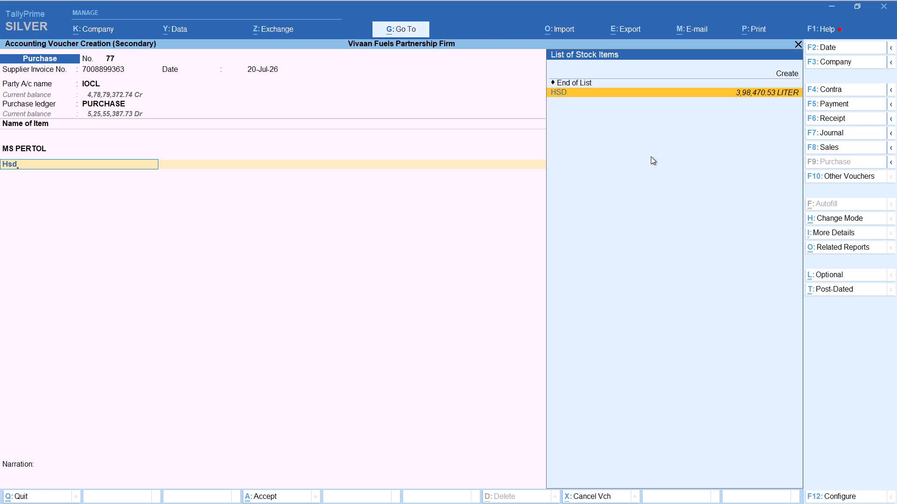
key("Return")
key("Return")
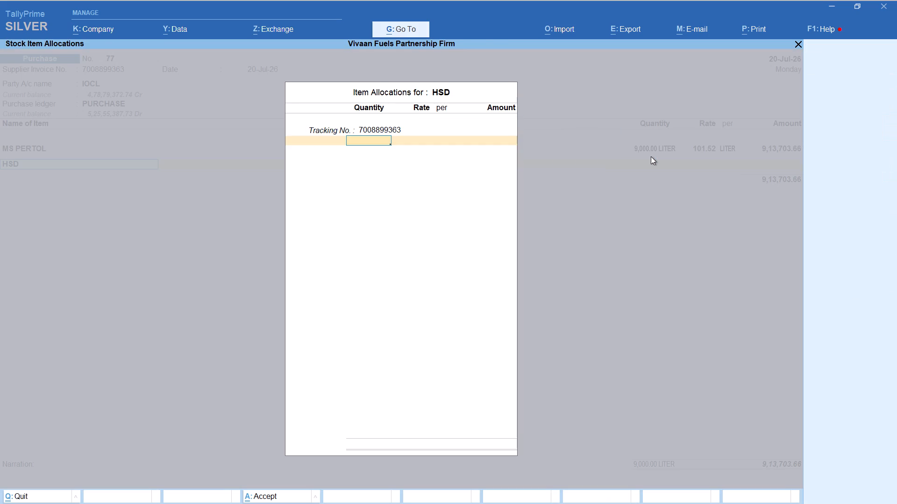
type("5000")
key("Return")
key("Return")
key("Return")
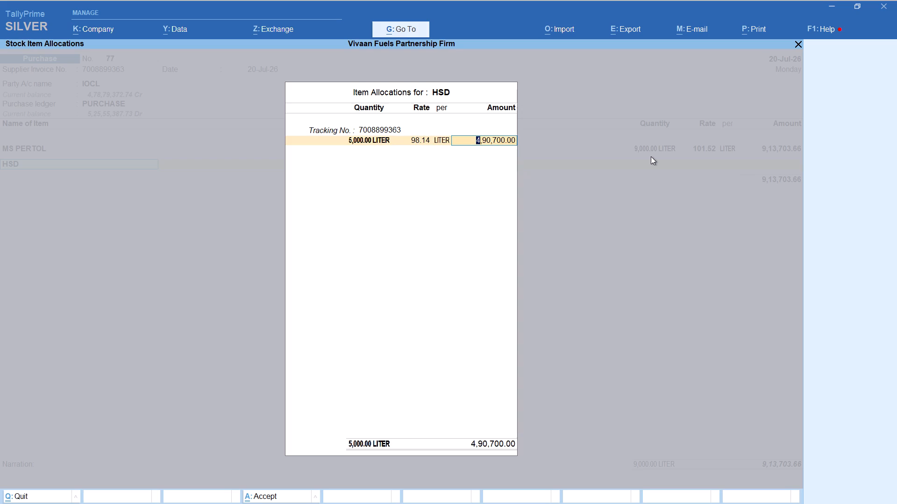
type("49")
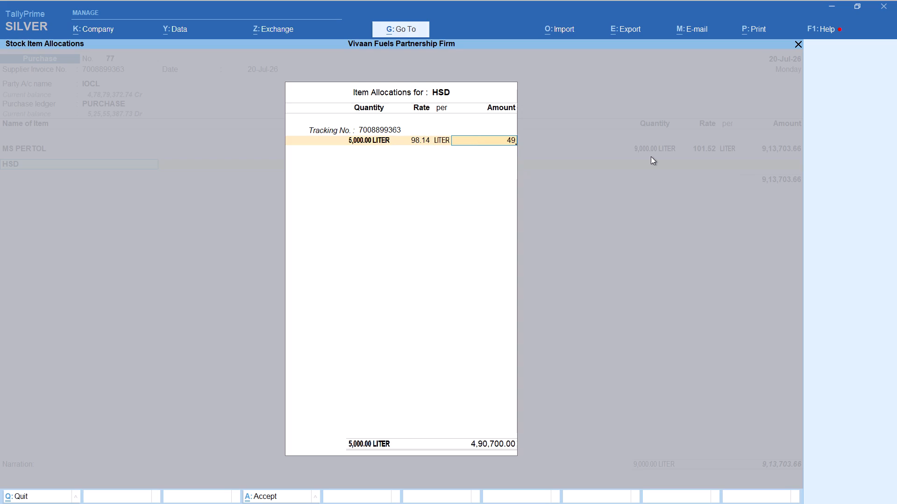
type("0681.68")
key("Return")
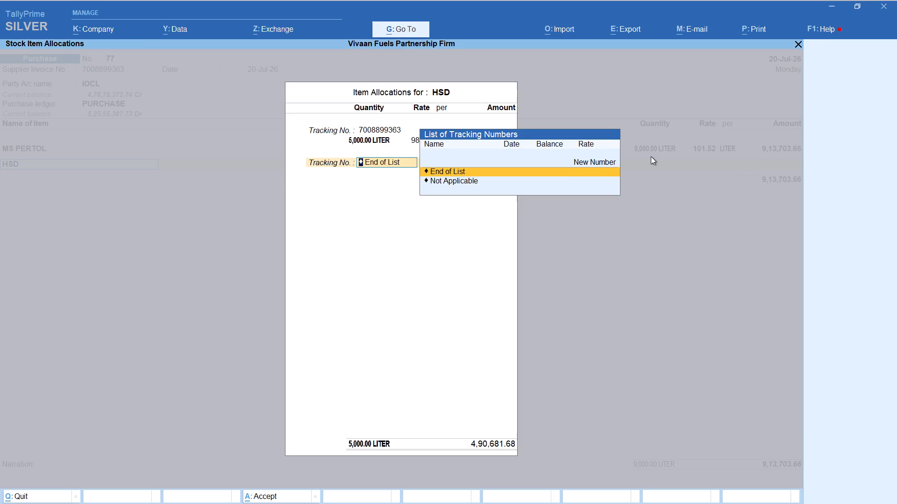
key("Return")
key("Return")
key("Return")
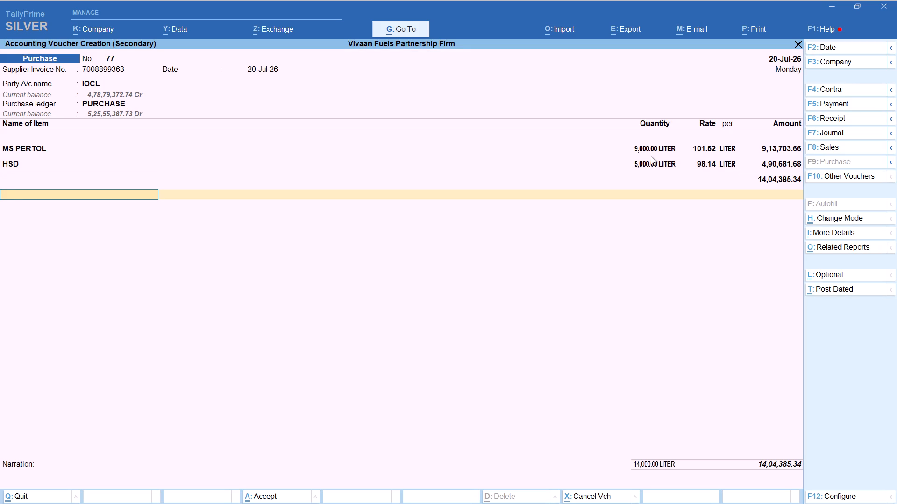
Add the Round Off ledger with (-)0.34 and save the purchase voucher.
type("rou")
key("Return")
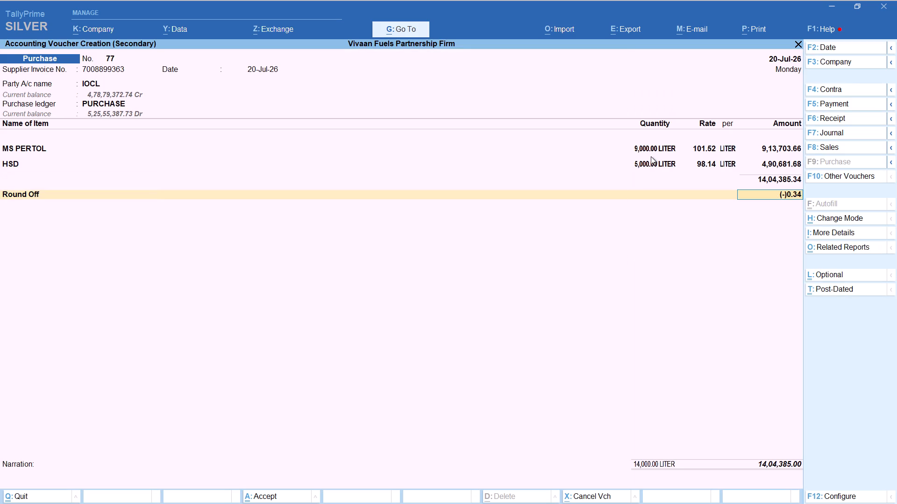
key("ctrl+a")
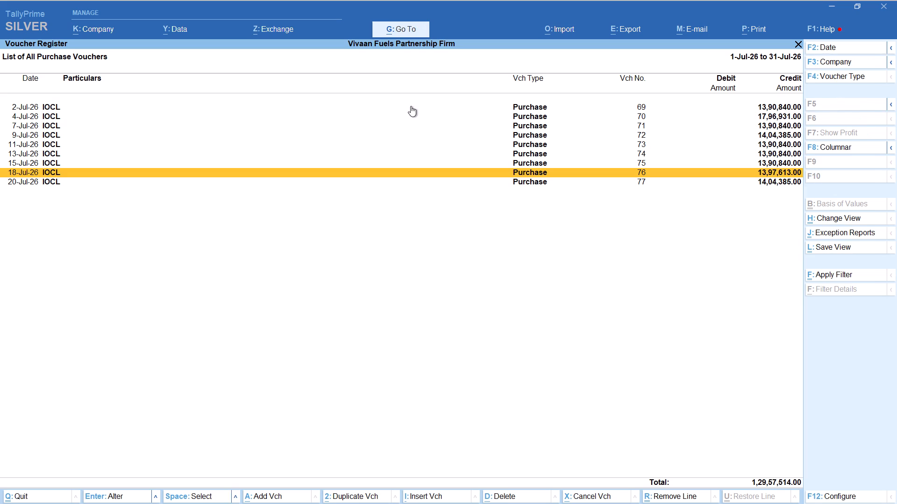
Review the details of the saved 18-Jul-26 and 20-Jul-26 IOCL purchase vouchers.
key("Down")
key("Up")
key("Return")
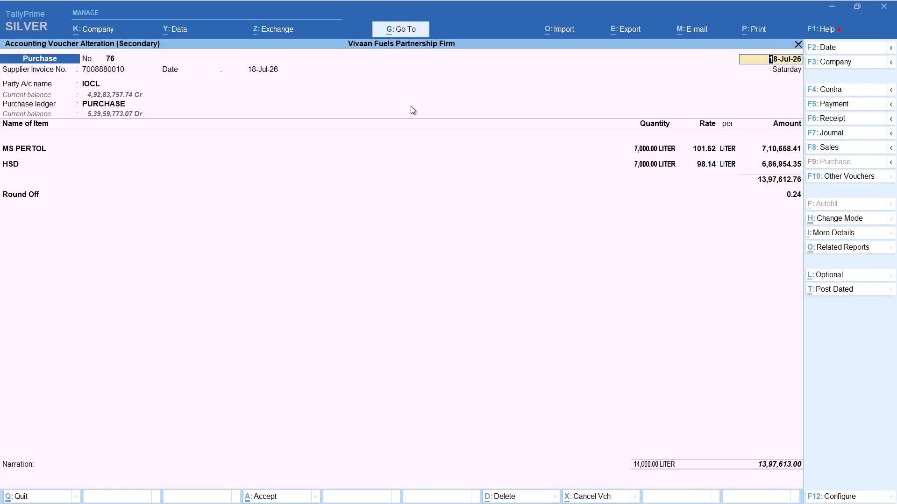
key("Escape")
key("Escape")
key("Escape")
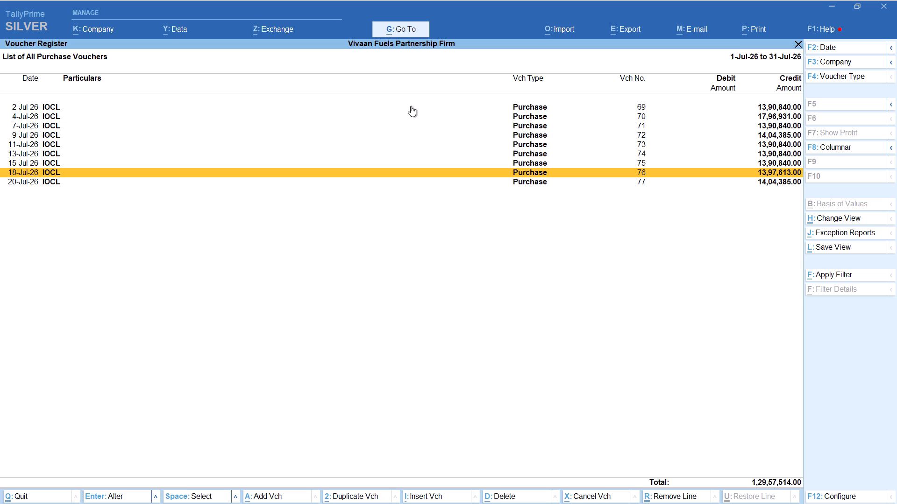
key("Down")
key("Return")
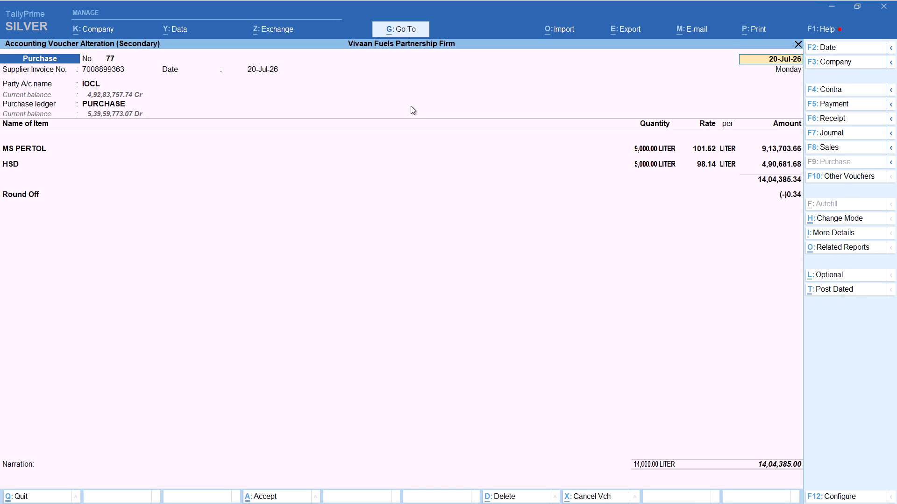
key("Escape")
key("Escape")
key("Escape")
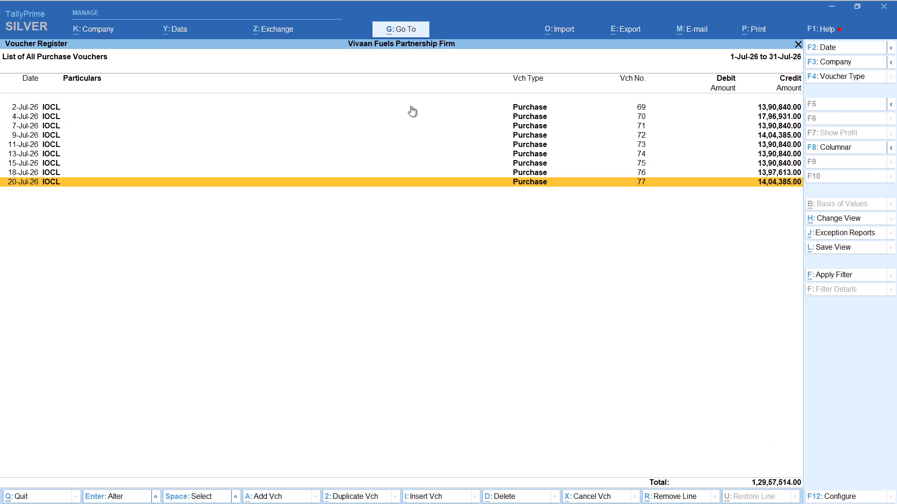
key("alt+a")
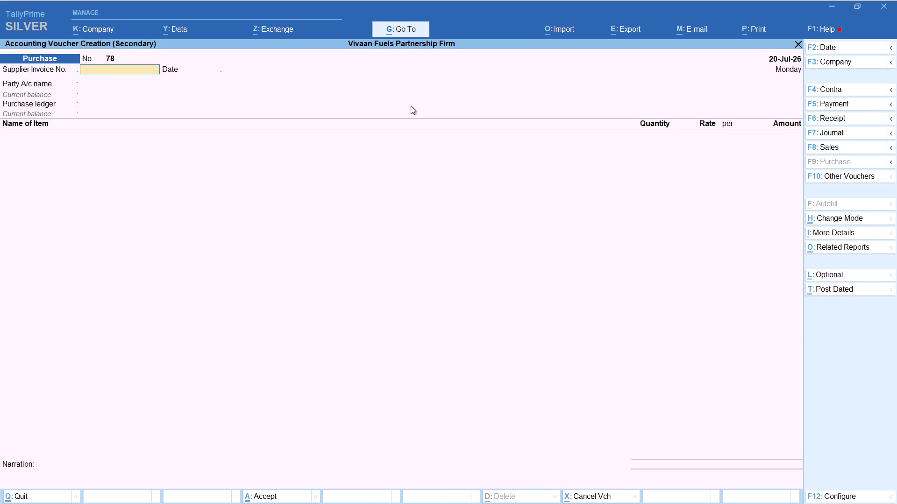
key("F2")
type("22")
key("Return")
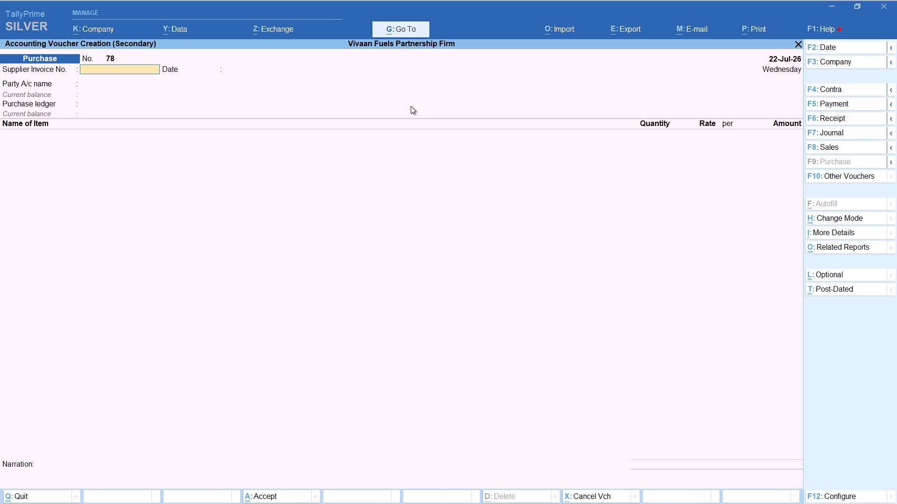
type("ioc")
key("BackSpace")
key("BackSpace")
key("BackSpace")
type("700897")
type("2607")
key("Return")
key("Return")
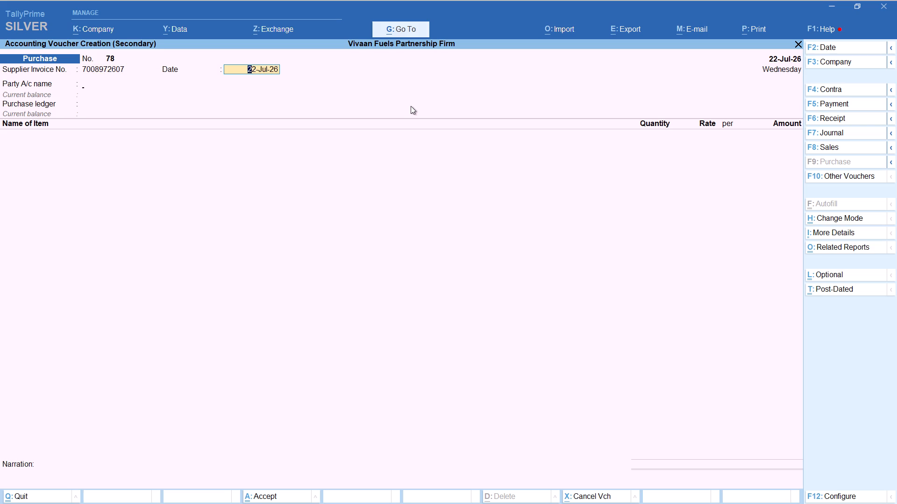
Set the party account to IOCL with its default party details and use the PURCHASE ledger.
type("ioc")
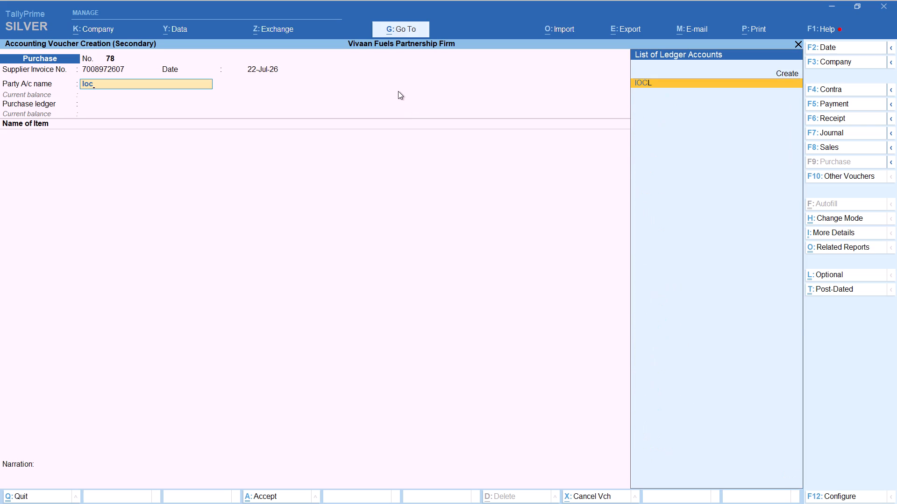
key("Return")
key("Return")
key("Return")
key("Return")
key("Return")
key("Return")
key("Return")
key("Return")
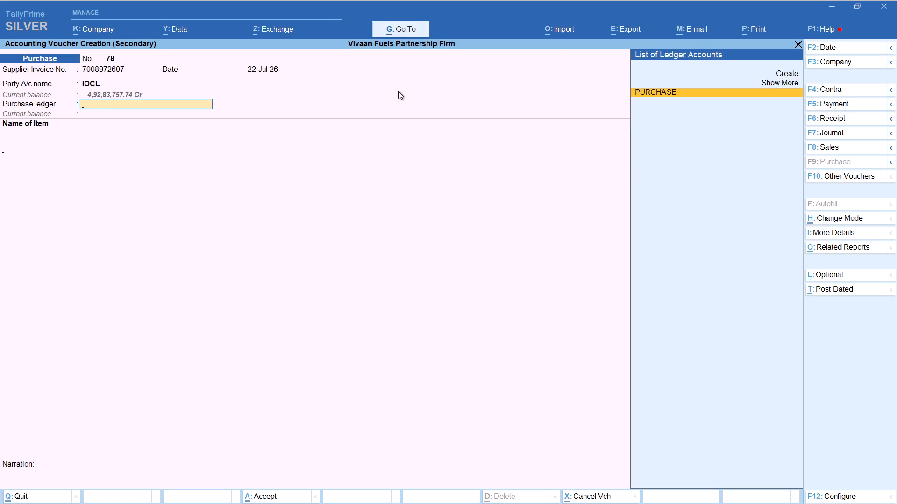
Add the MS PERTOL item with tracking number Not Applicable, 5,000 litres at rate 101.52 and amount 5,07,613.15.
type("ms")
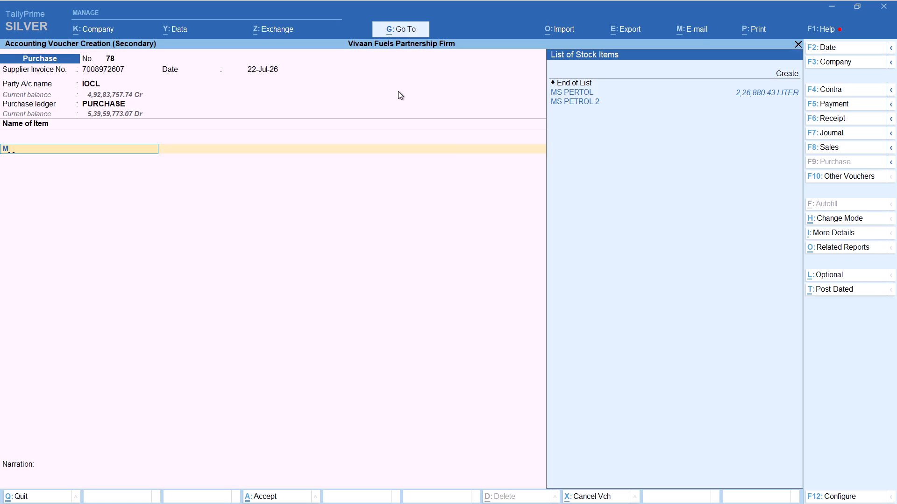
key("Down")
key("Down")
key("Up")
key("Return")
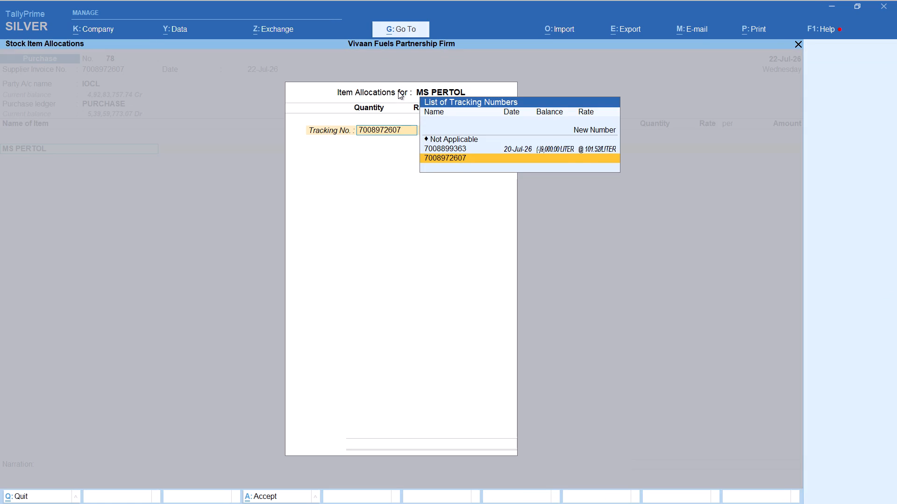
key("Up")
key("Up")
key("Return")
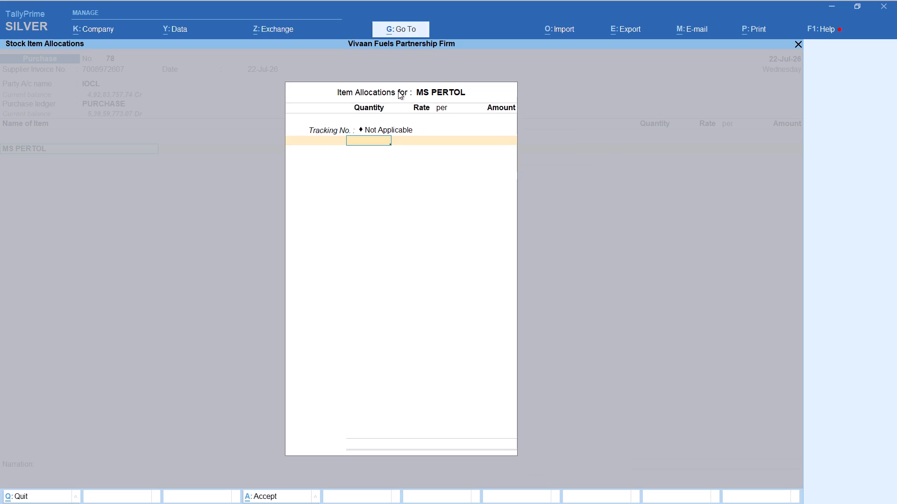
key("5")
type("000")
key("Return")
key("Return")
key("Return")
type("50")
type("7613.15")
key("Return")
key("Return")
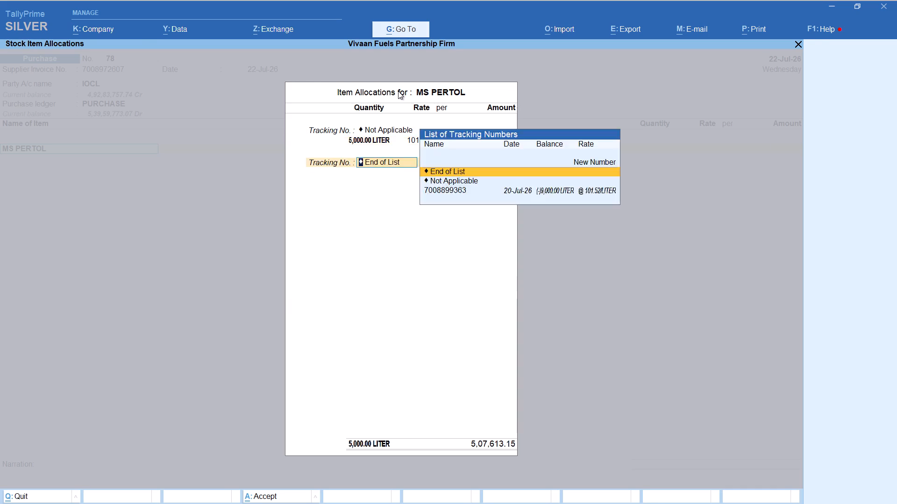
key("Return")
Add the HSD item with tracking number Not Applicable, 9,000 litres at rate 98.14 and amount 8,83,227.03.
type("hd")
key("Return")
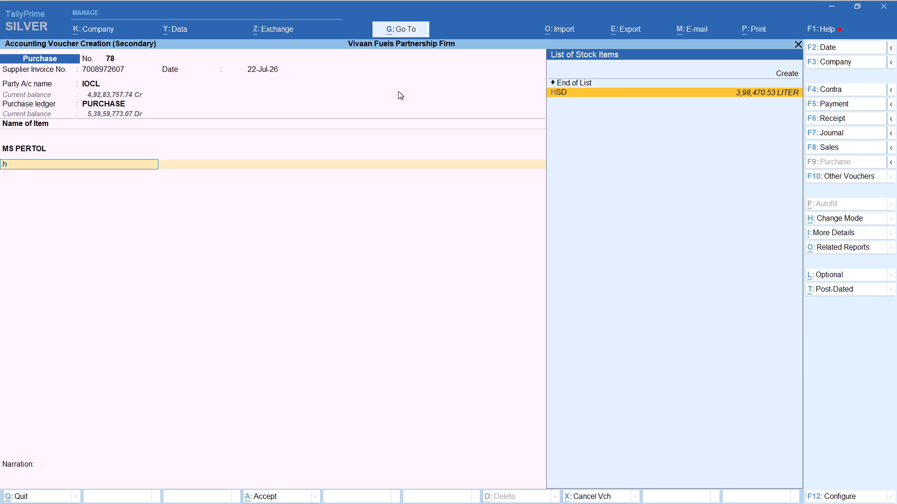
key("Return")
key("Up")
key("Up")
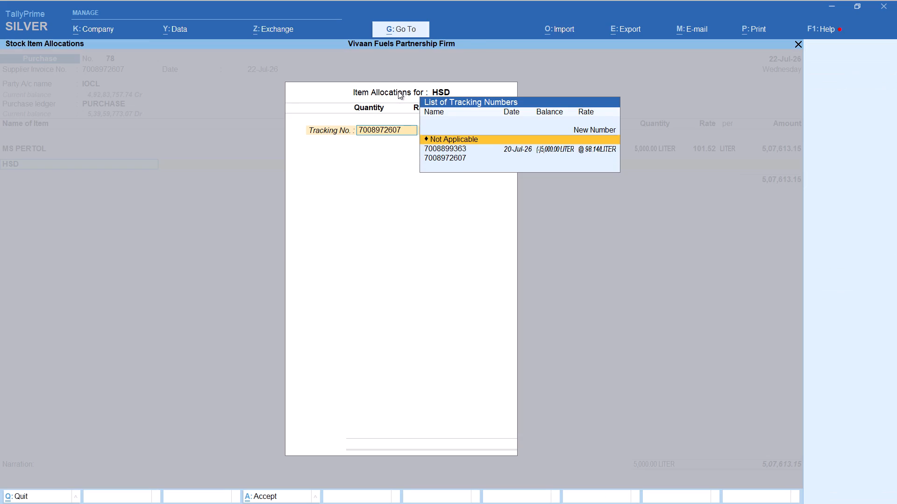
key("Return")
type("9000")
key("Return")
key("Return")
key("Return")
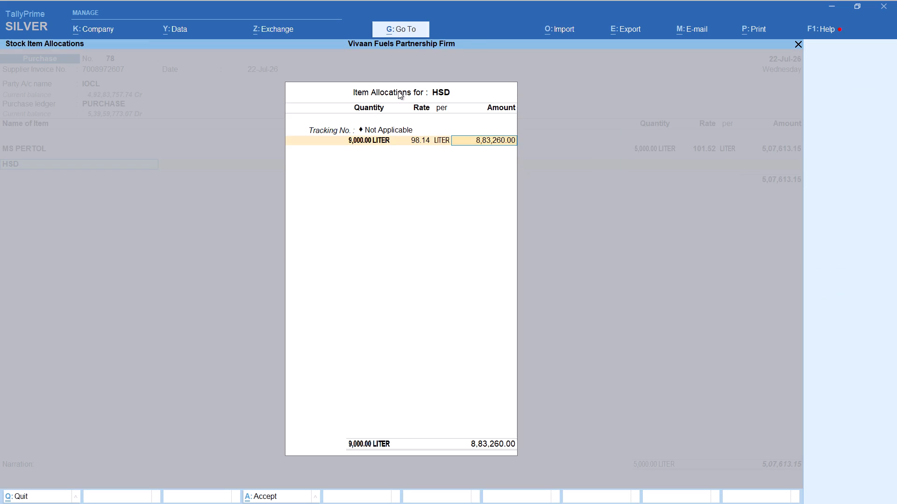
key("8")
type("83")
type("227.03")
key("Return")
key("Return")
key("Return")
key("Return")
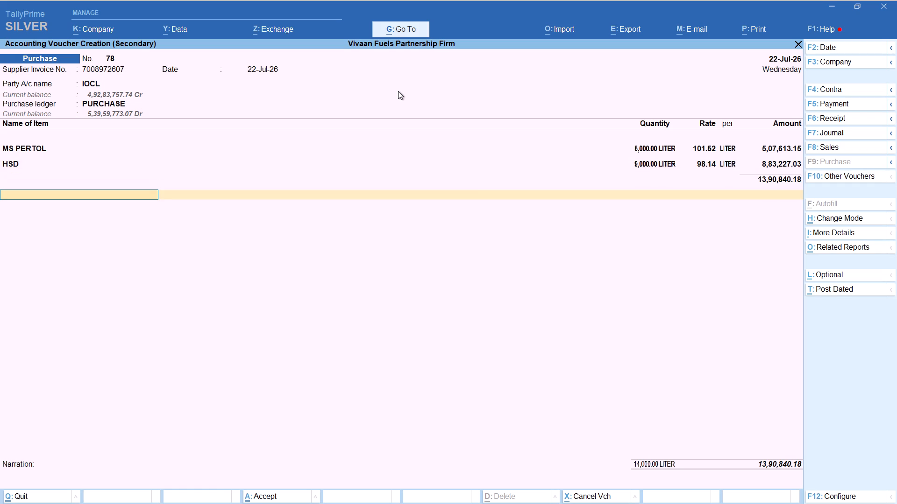
Add the Round Off ledger with (-)0.18 and save the purchase voucher.
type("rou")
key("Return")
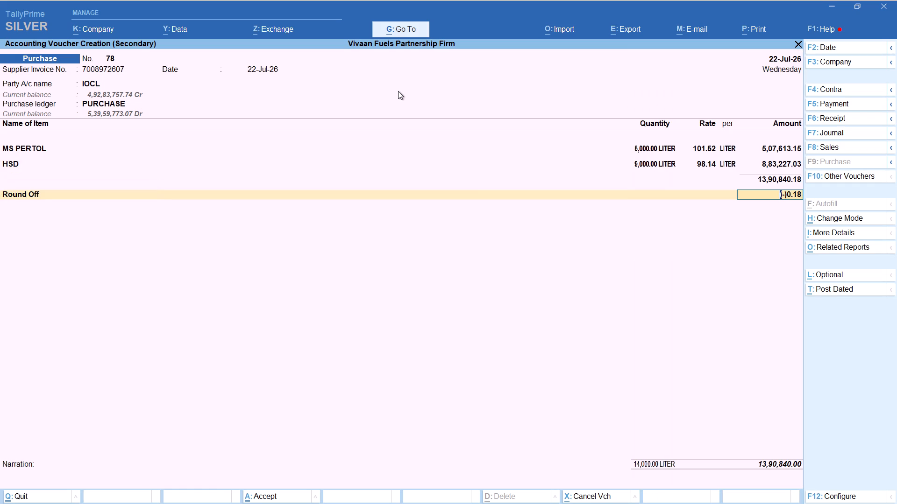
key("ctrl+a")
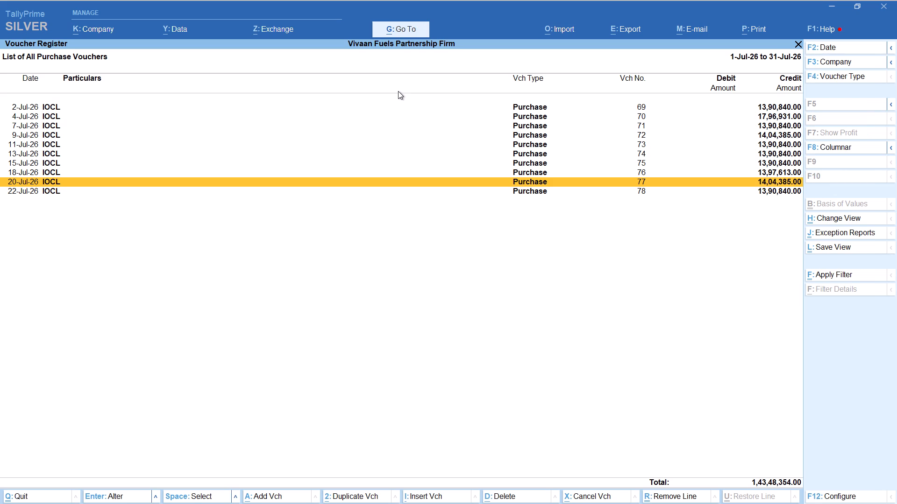
Reopen the 20-Jul-26 purchase voucher and change the MS PERTOL tracking number to Not Applicable.
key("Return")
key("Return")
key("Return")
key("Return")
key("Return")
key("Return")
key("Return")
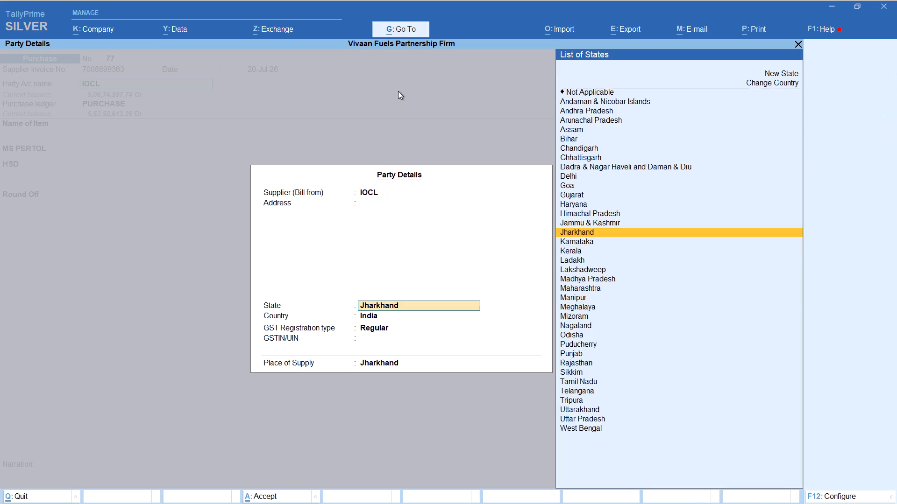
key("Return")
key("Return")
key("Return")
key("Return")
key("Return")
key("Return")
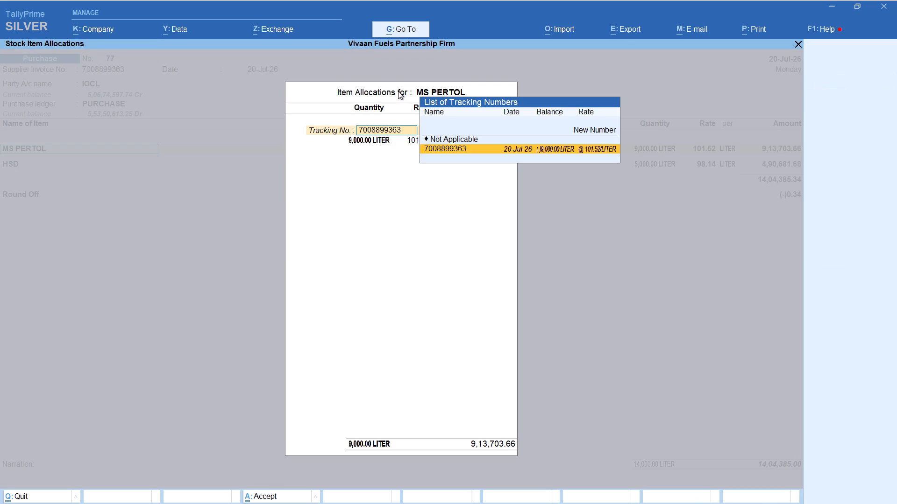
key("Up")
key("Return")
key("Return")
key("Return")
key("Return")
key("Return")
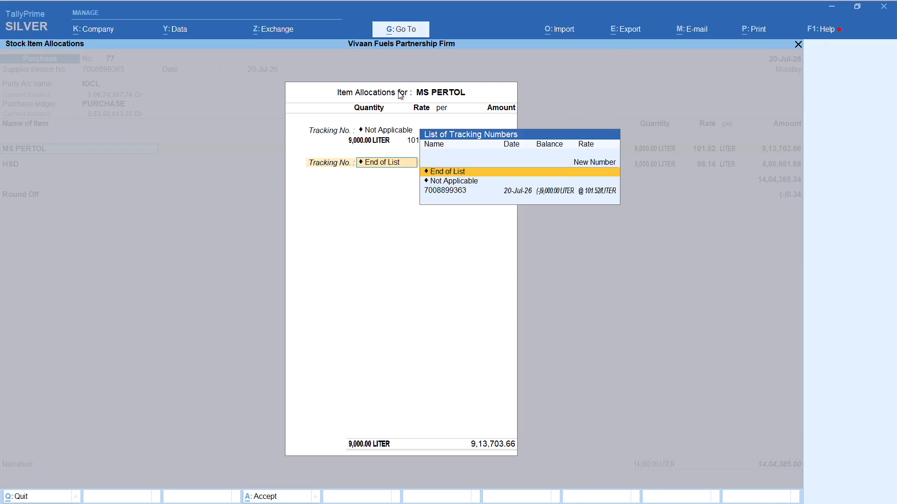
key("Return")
Change the HSD tracking number in the 20-Jul-26 voucher to Not Applicable and save the voucher.
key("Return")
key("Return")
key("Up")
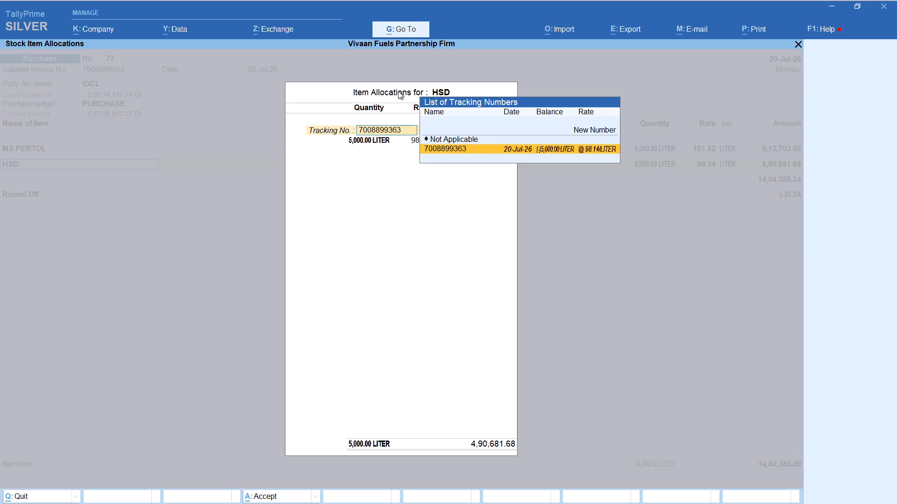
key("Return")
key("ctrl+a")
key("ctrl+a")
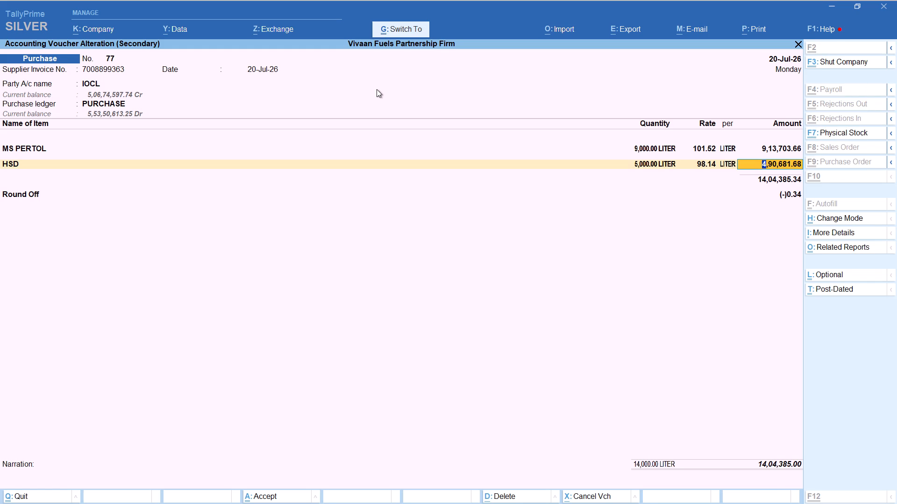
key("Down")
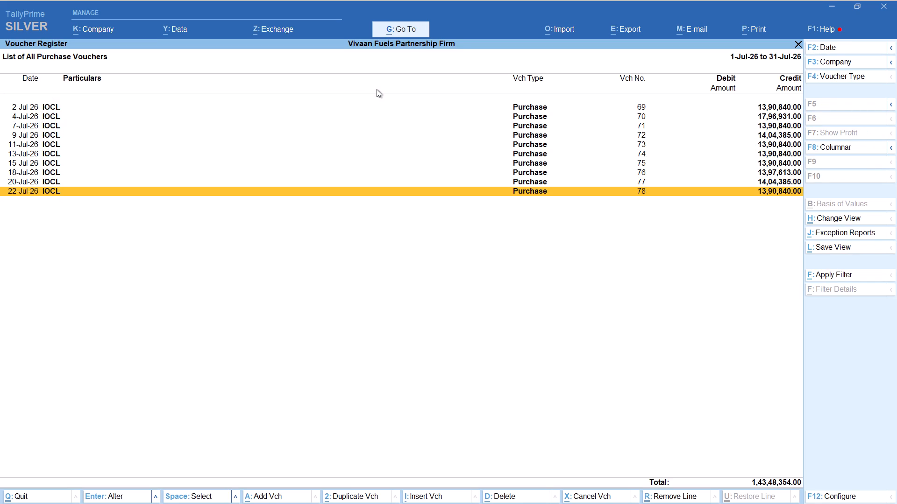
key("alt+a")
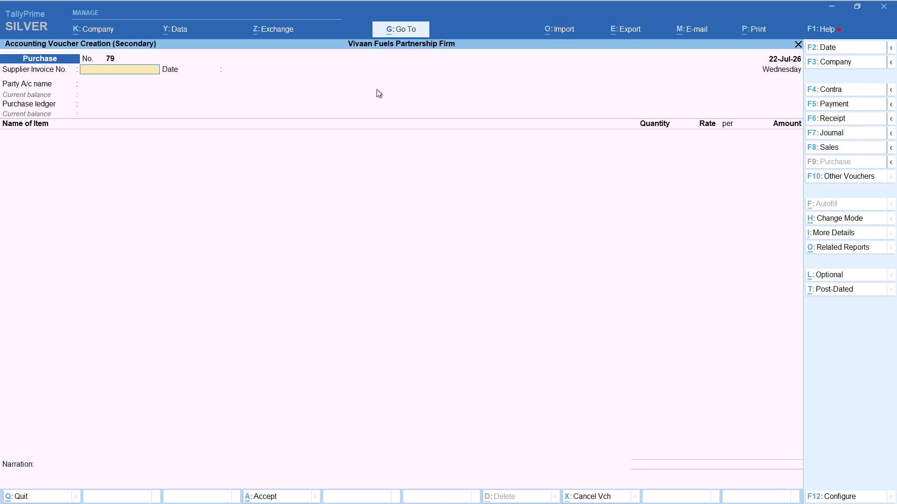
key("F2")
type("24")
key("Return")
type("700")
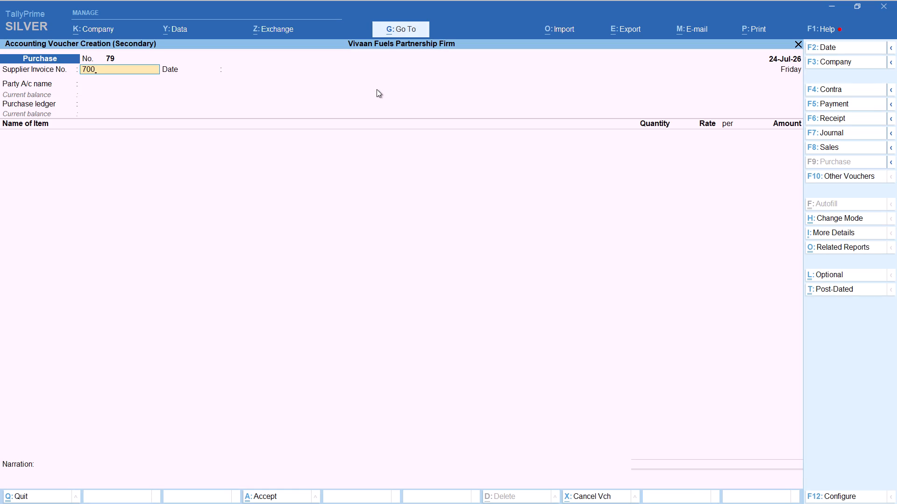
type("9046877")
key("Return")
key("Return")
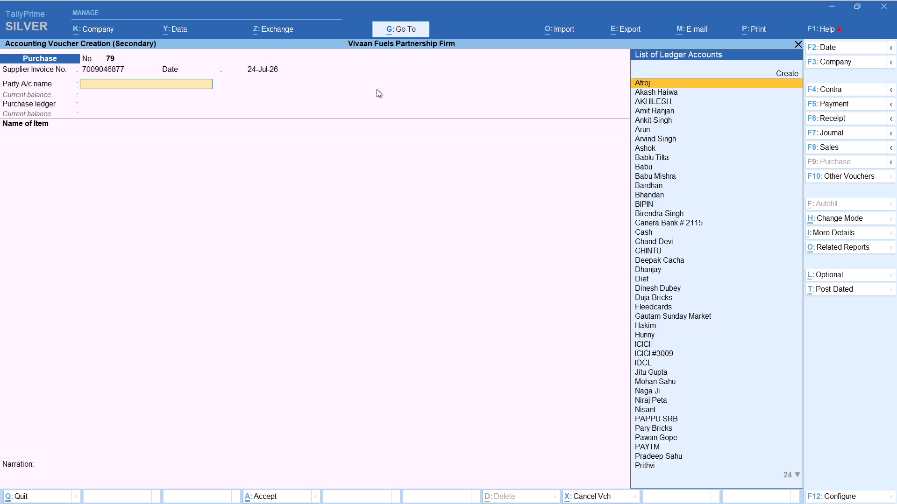
Set the party account to IOCL, keep its default party details, and use PURCHASE as the purchase ledger.
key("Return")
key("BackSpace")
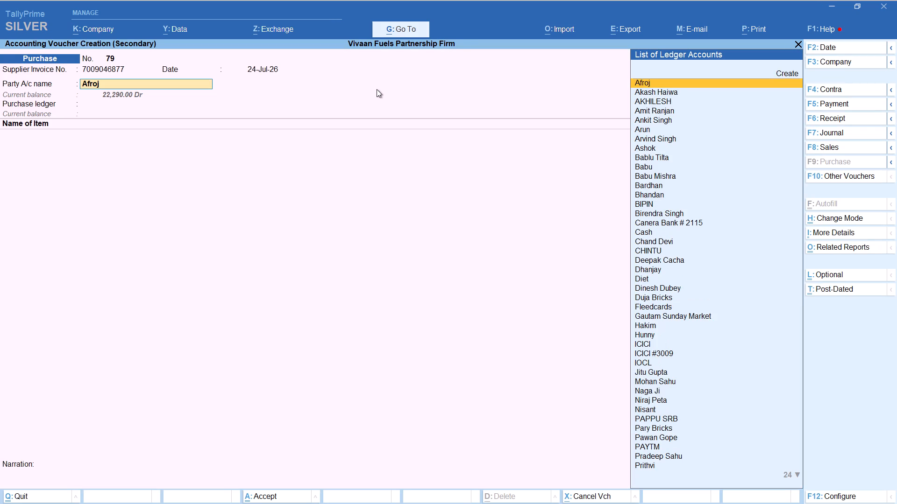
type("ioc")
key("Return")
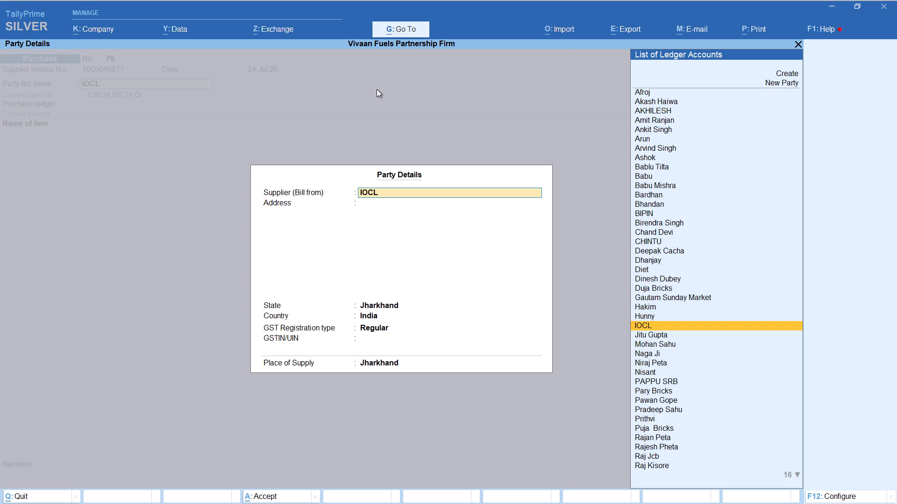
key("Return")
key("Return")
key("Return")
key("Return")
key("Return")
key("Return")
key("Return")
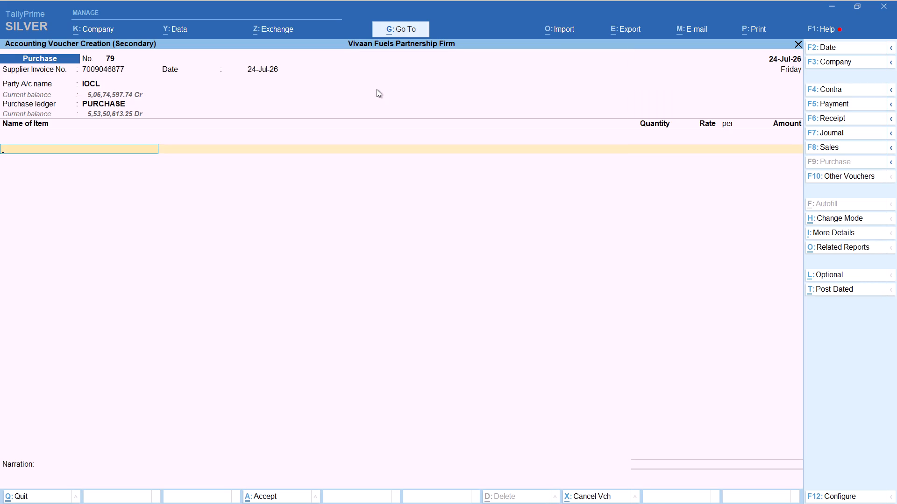
Add MS PERTOL with tracking number Not Applicable, quantity 5,000 LITER and amount 5,07,613.15.
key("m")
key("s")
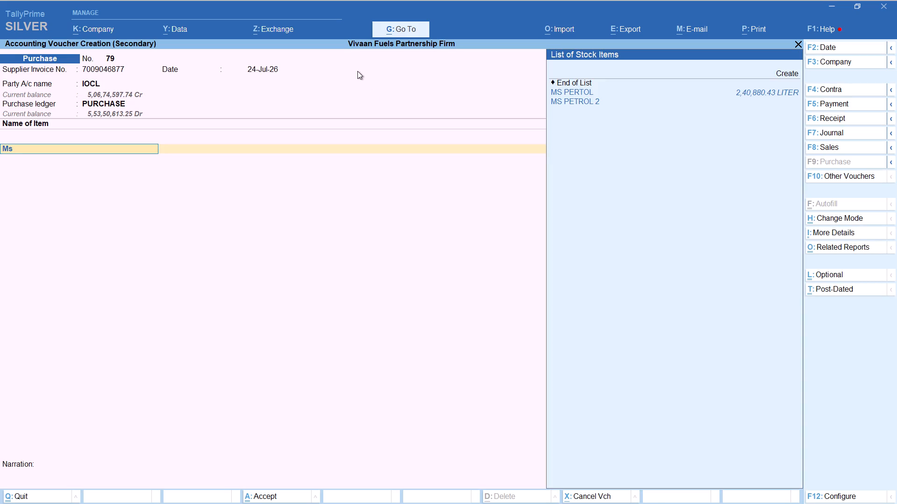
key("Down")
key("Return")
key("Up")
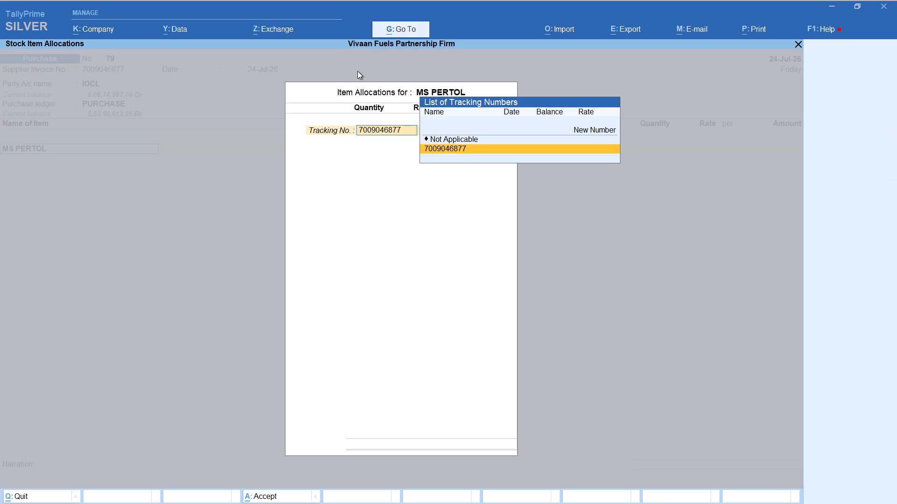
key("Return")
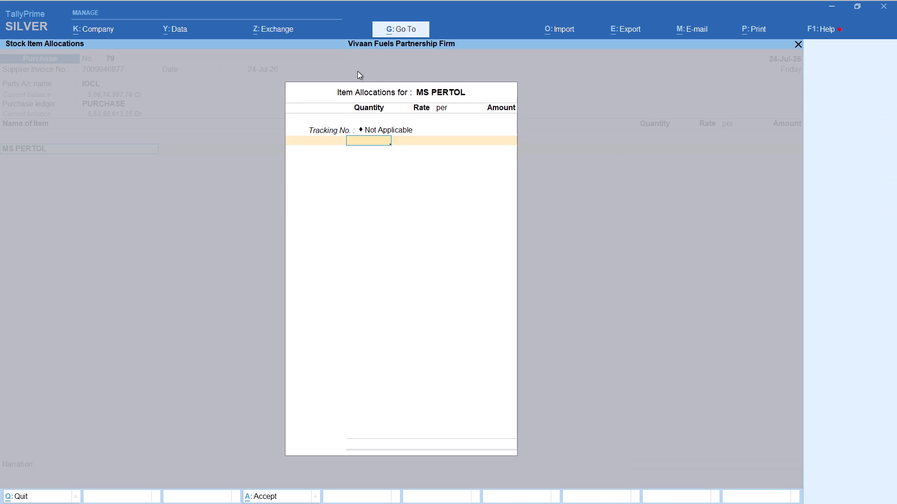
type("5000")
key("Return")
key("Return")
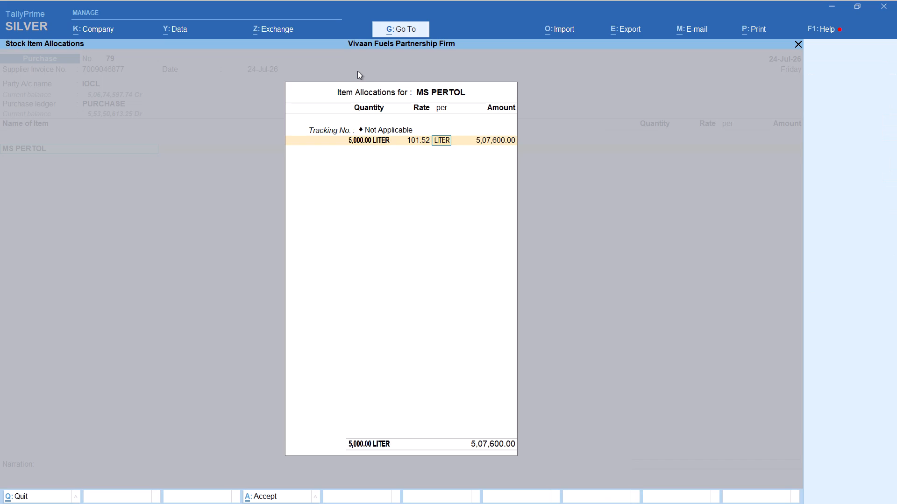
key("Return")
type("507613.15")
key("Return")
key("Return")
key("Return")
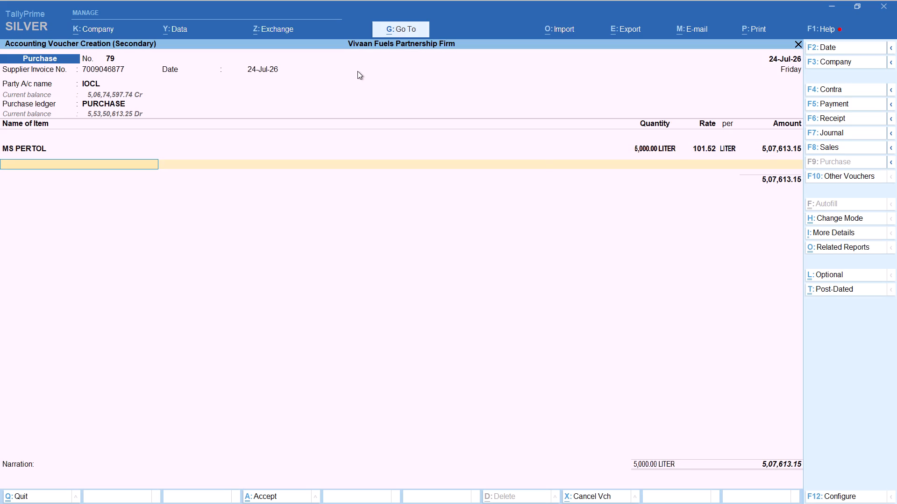
Add HSD with tracking number Not Applicable, quantity 9,000 LITER and amount 8,83,227.03, and finish the item list.
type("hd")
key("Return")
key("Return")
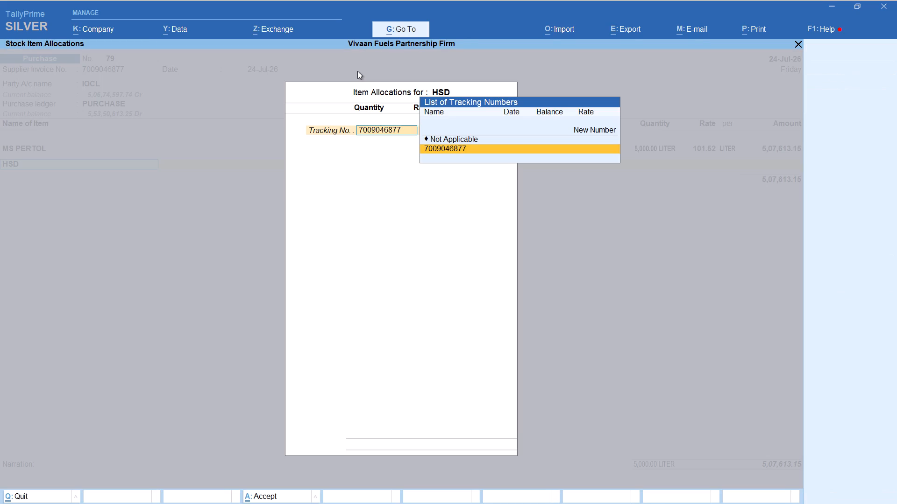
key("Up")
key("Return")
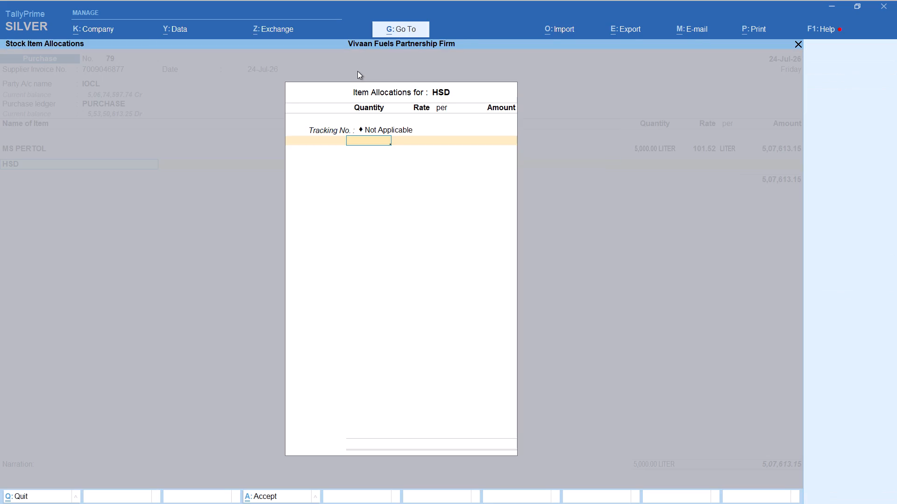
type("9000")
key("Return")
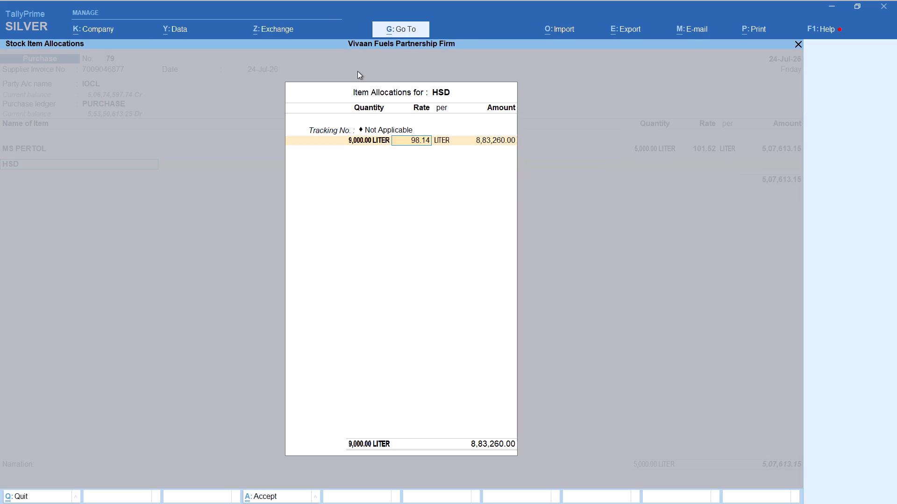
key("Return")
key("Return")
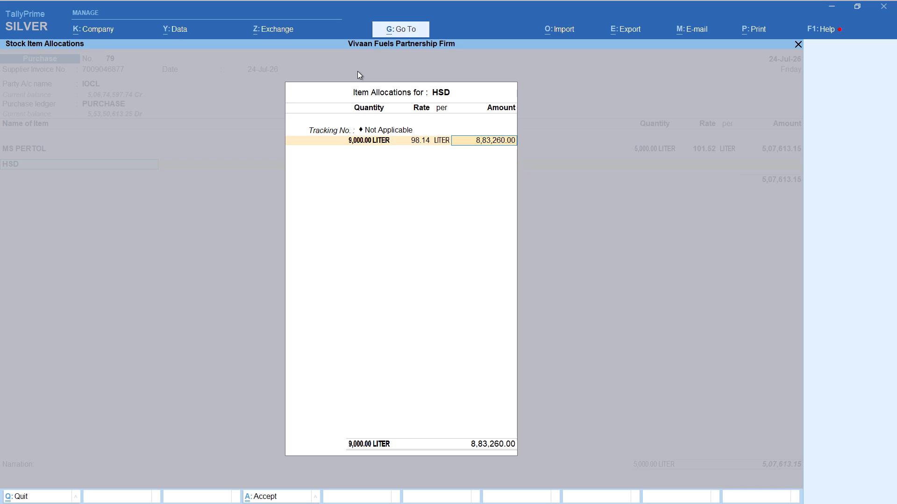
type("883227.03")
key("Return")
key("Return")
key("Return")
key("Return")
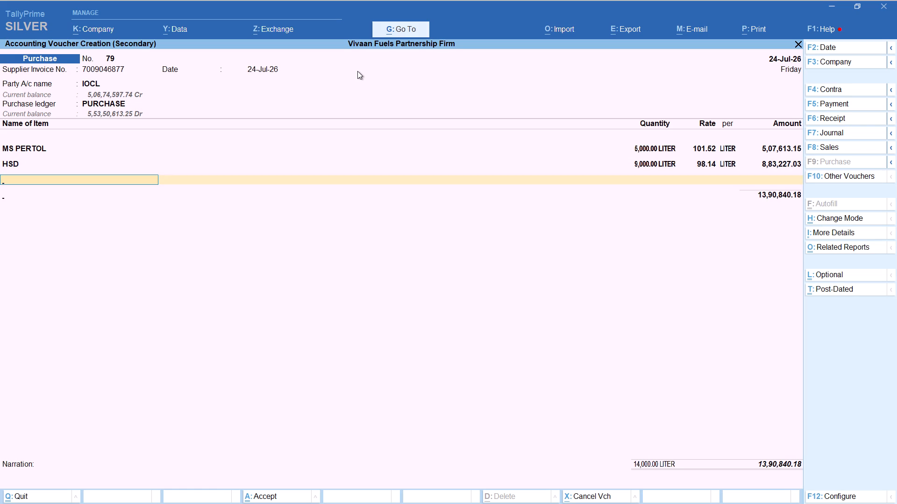
Add the Round Off ledger with (-)0.18 and save the 24-Jul-26 purchase voucher.
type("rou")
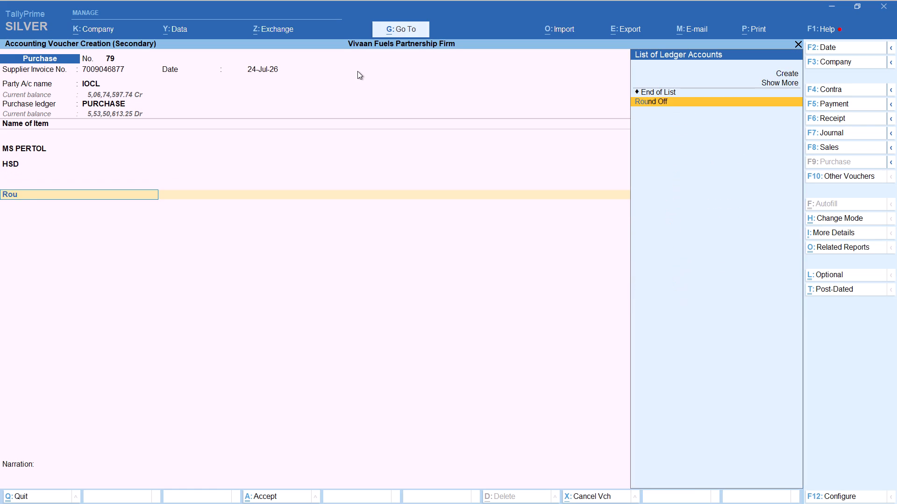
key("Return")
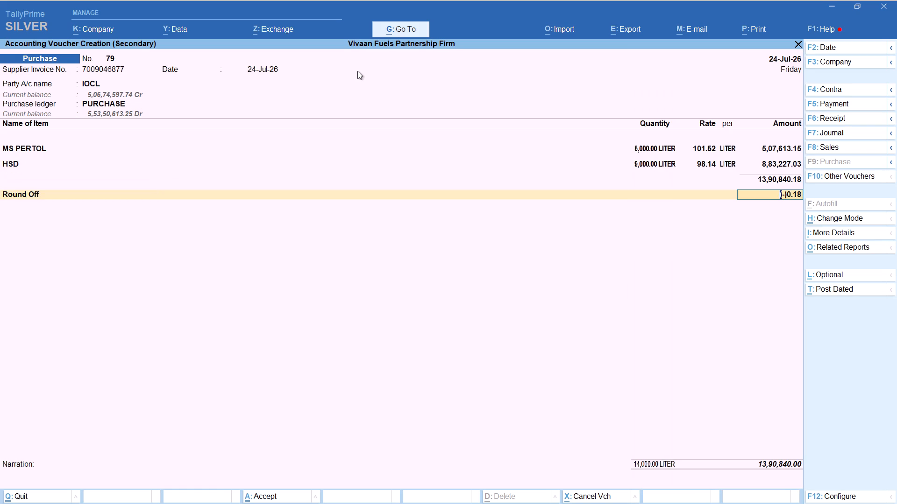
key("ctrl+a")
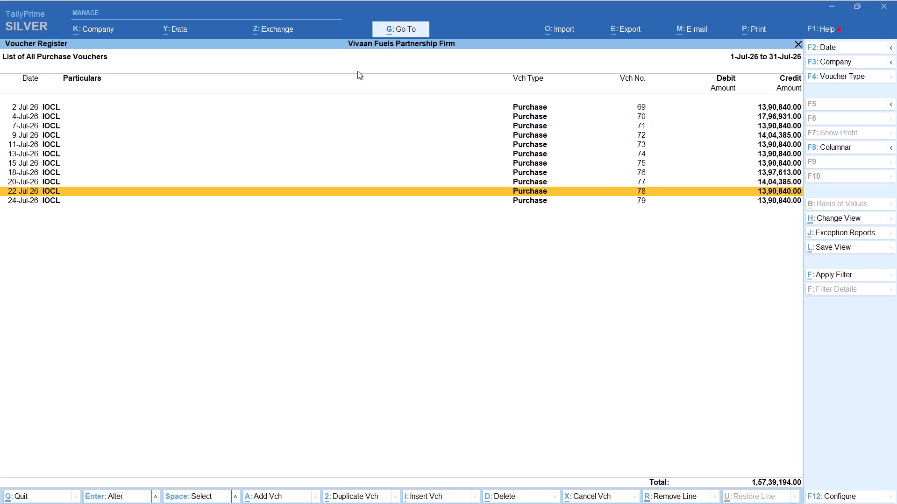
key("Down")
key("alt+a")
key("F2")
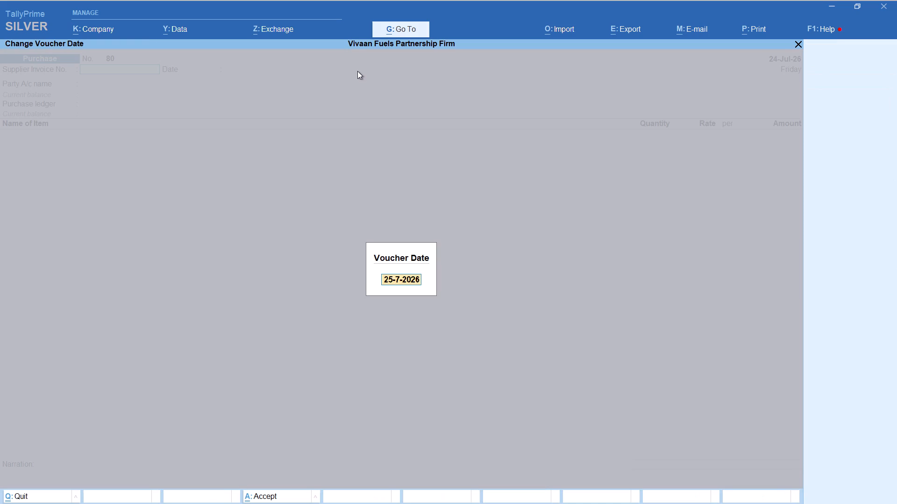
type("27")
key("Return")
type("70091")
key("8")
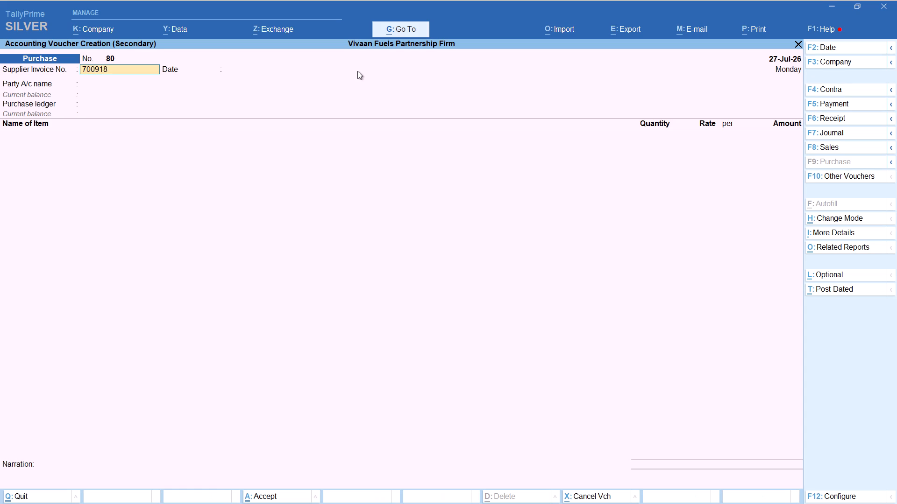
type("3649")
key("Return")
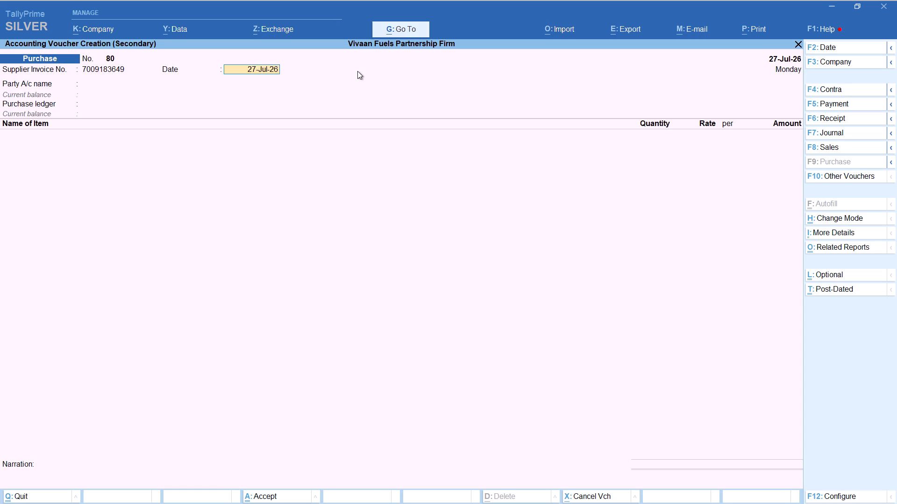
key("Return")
Choose IOCL as the party account with its default party details and PURCHASE as the purchase ledger.
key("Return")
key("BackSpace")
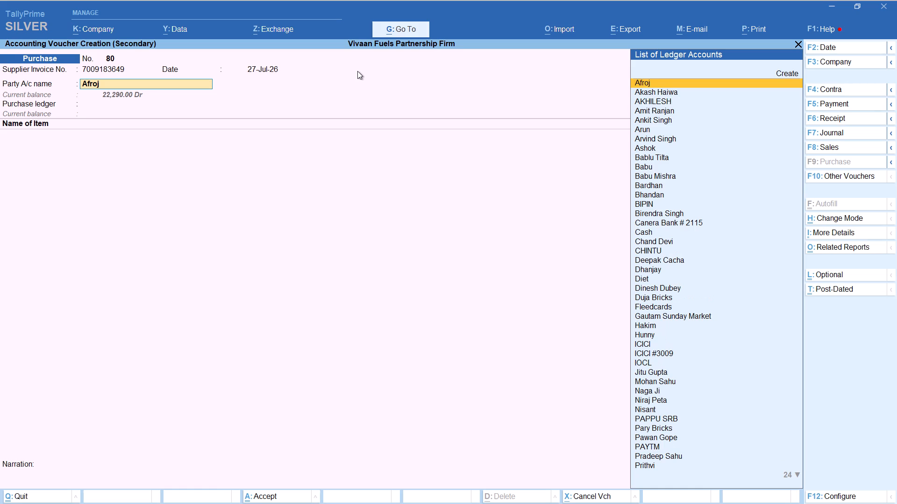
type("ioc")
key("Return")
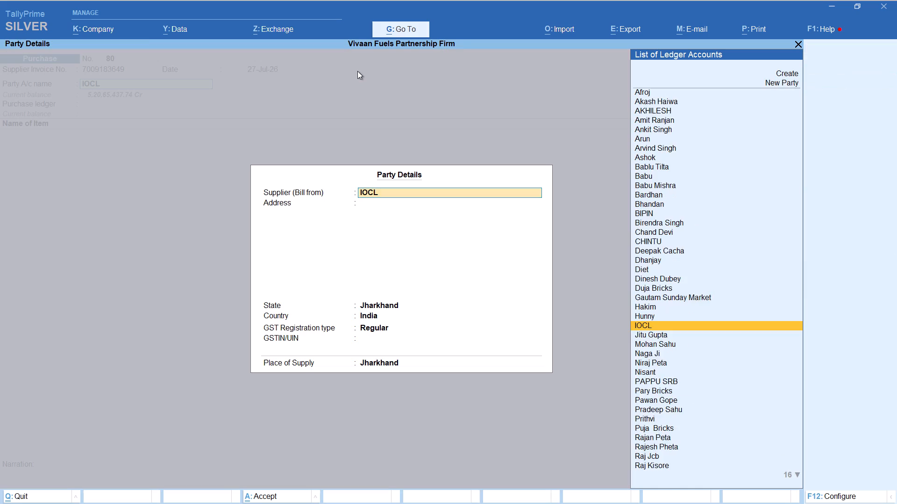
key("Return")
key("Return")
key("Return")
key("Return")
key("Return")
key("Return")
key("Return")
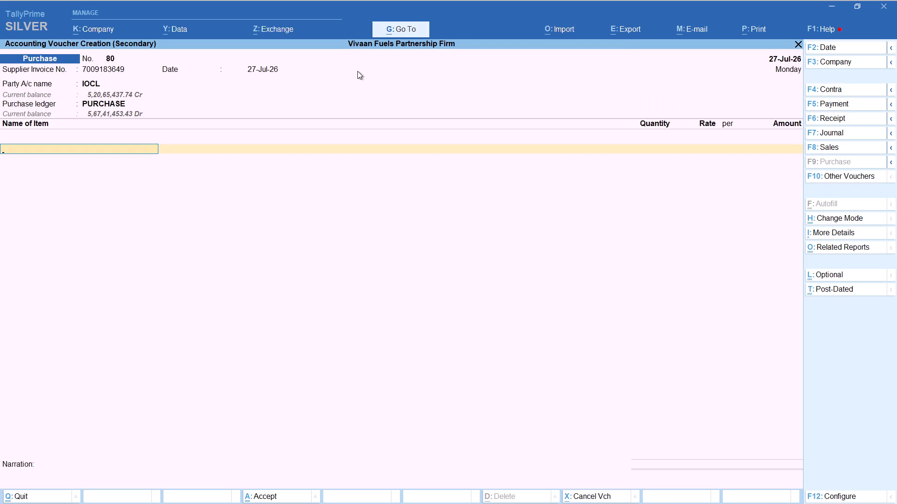
Enter the MS PERTOL item with tracking number Not Applicable, quantity 5,000 LITER and amount 5,07,613.15.
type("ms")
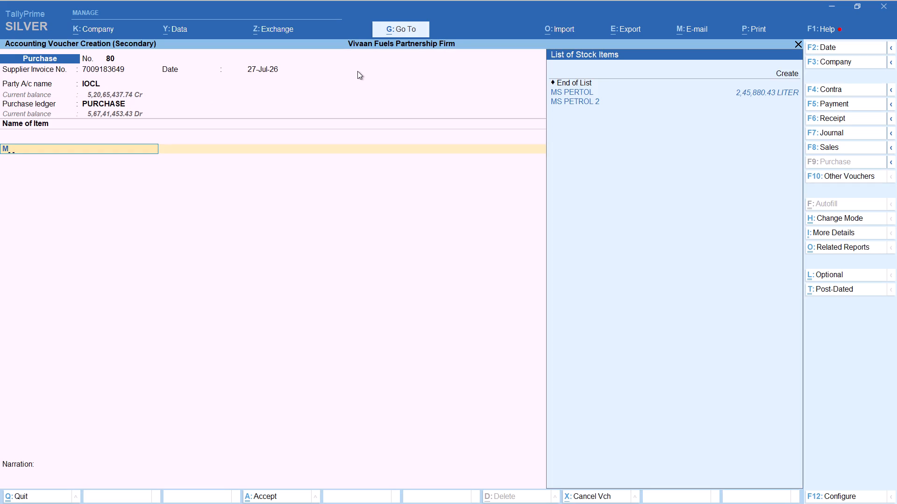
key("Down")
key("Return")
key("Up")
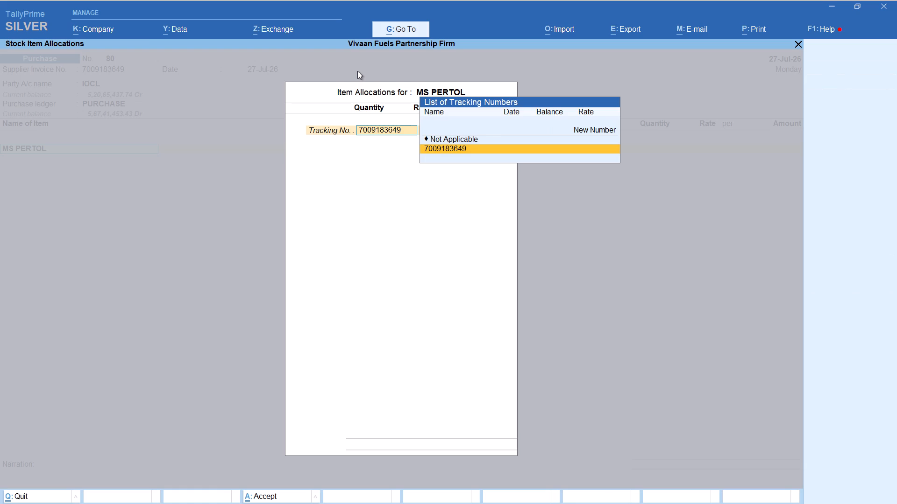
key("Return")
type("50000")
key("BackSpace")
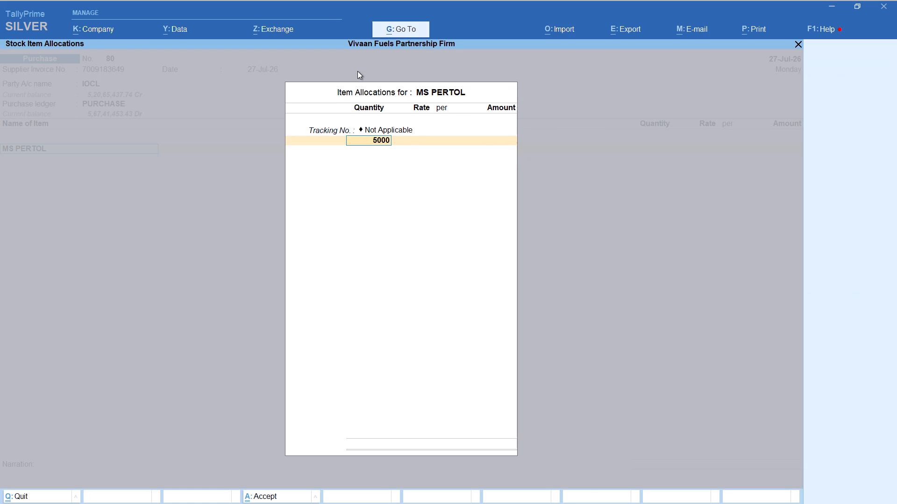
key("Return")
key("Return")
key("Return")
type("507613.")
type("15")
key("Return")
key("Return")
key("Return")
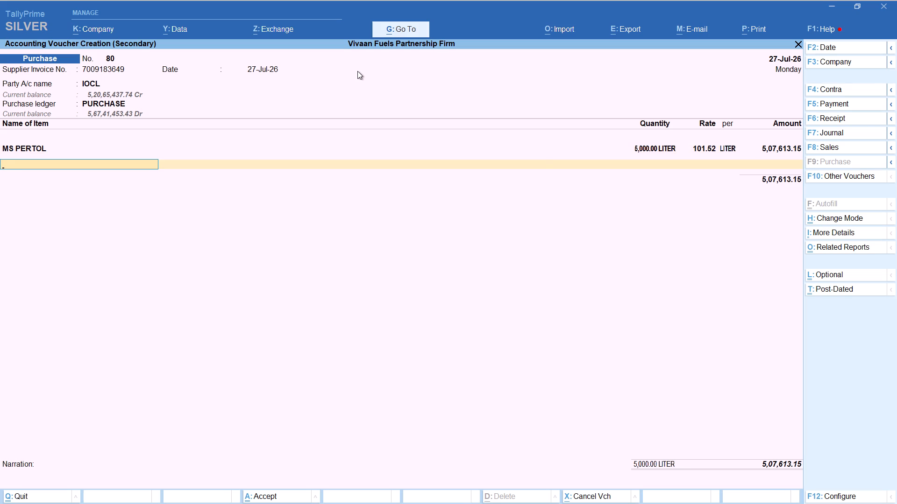
Enter the HSD item with tracking number Not Applicable, quantity 9,000 LITER and amount 8,83,227.03, and end the item list.
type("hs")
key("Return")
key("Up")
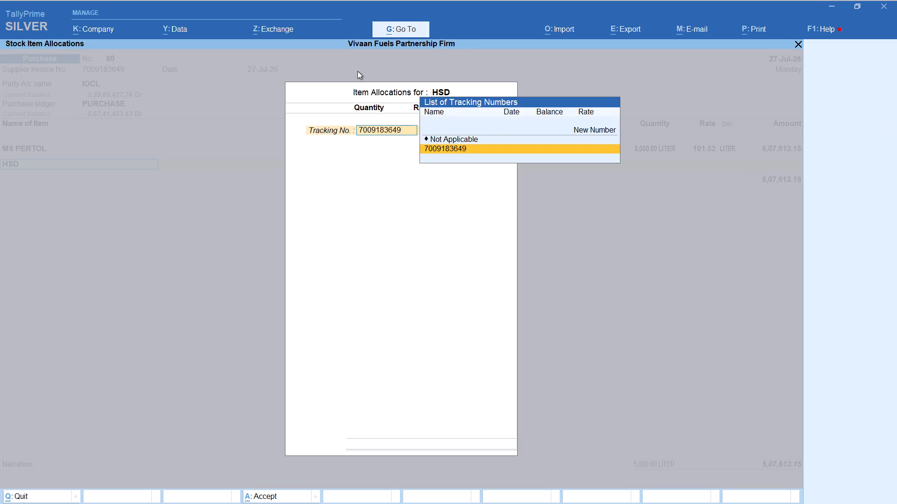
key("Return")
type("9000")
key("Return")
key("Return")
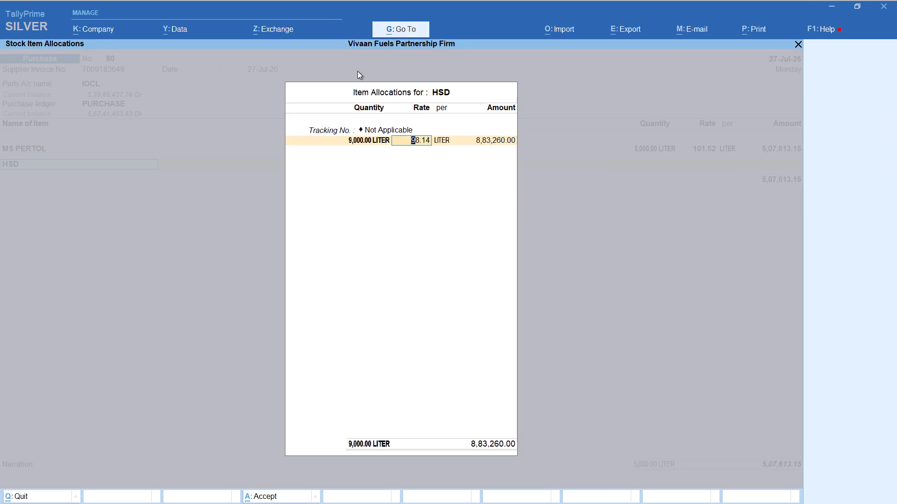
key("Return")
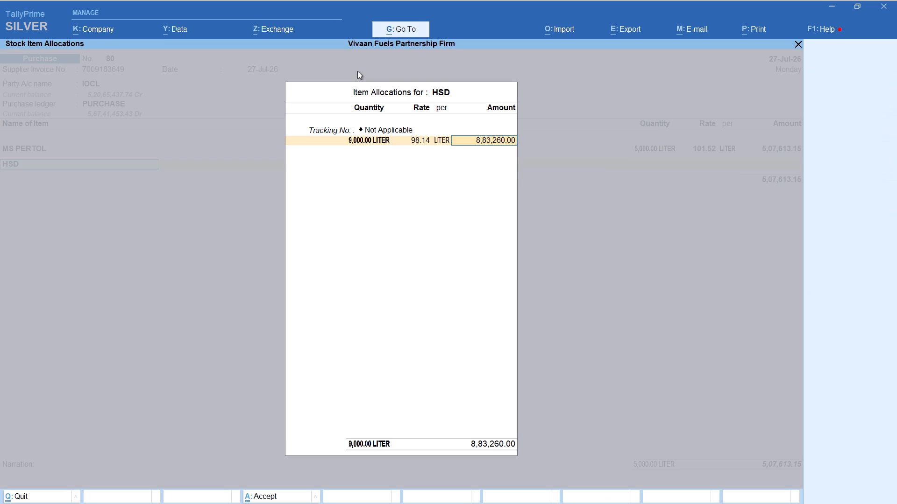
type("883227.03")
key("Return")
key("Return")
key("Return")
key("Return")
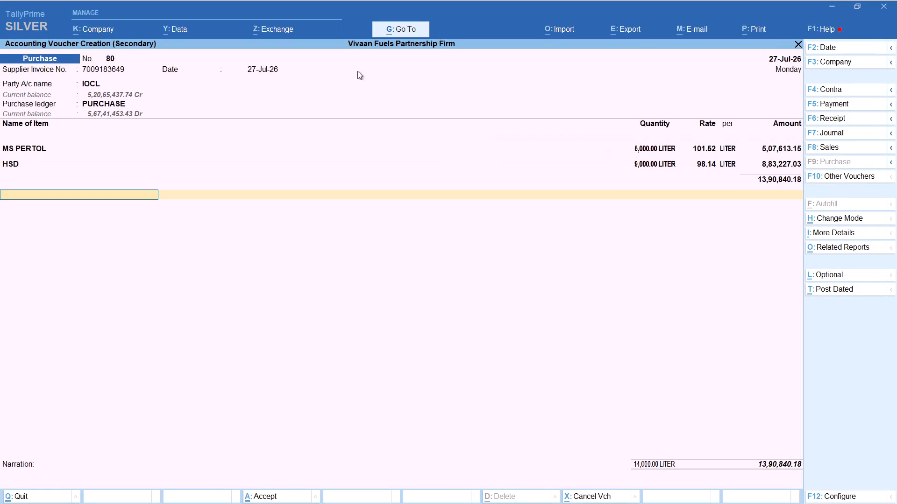
Add the Round Off ledger with its automatic amount and save the 27-Jul-26 purchase voucher.
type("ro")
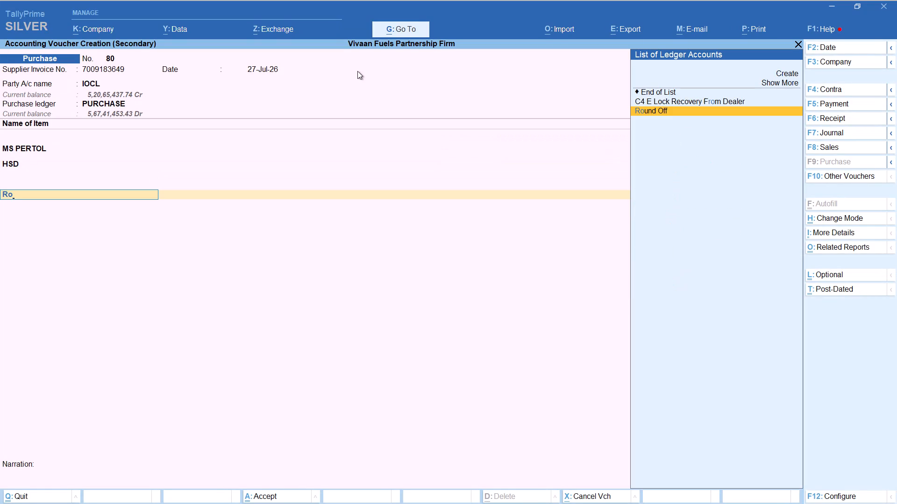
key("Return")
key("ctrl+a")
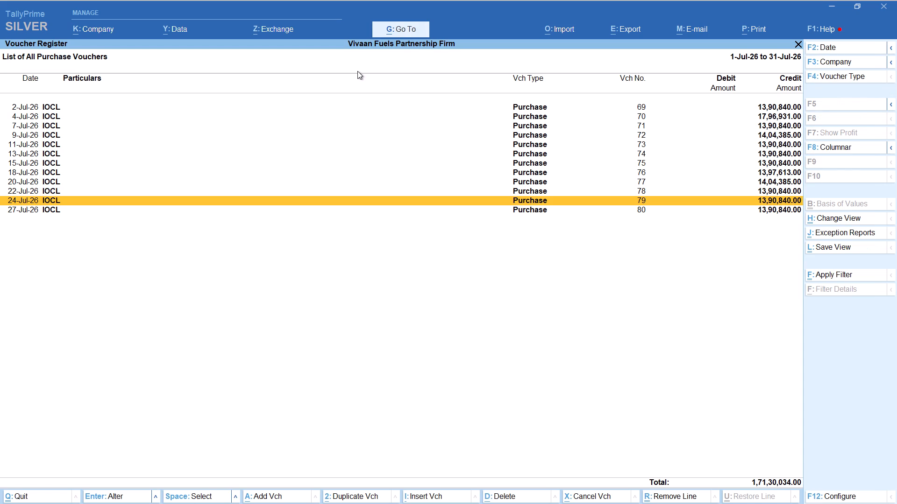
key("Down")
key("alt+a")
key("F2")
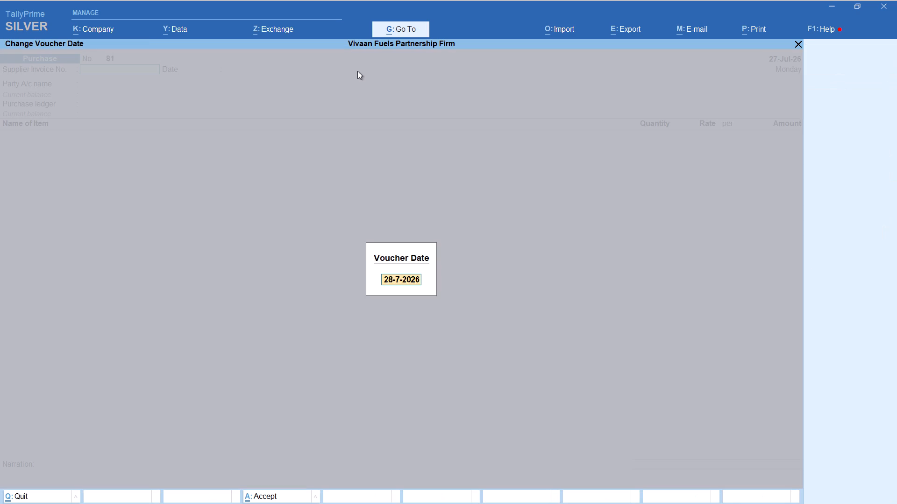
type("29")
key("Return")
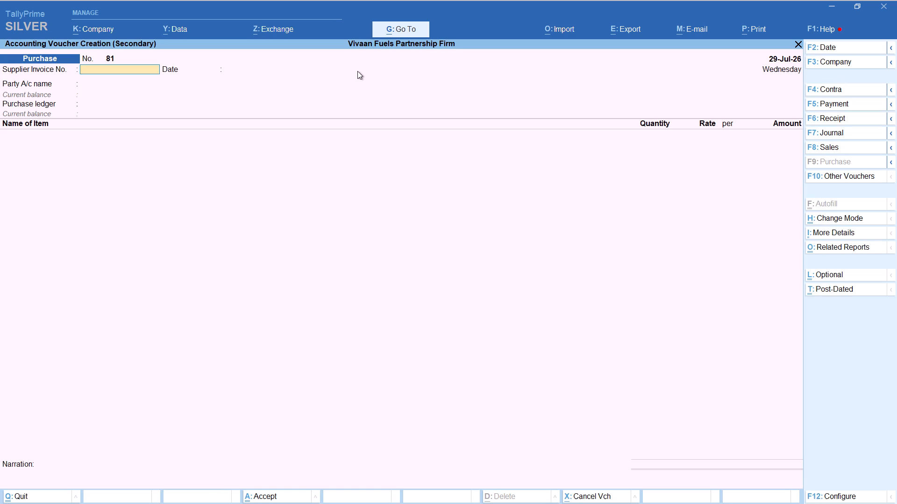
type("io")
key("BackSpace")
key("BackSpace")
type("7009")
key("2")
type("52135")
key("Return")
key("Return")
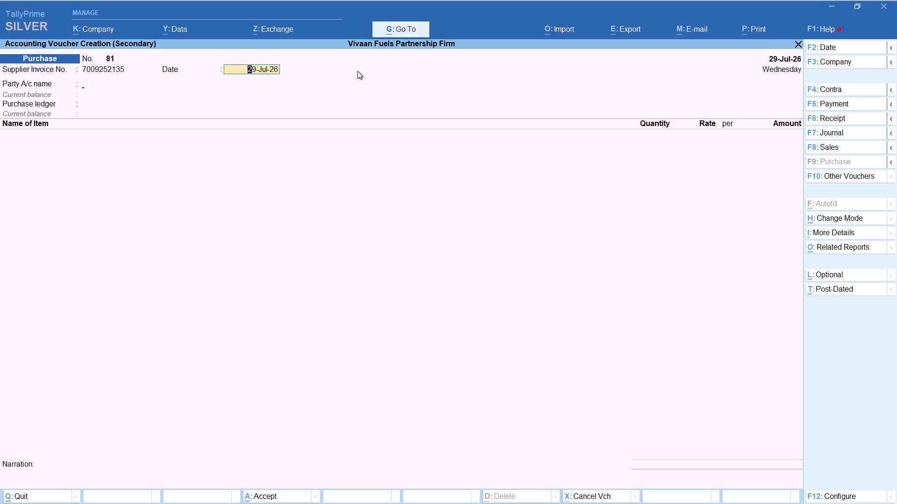
Choose IOCL as the party account with its default party details and PURCHASE as the purchase ledger.
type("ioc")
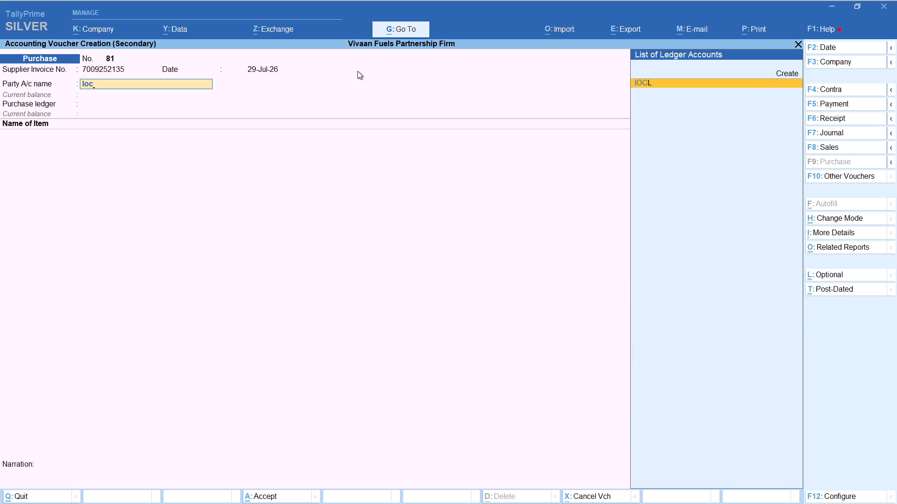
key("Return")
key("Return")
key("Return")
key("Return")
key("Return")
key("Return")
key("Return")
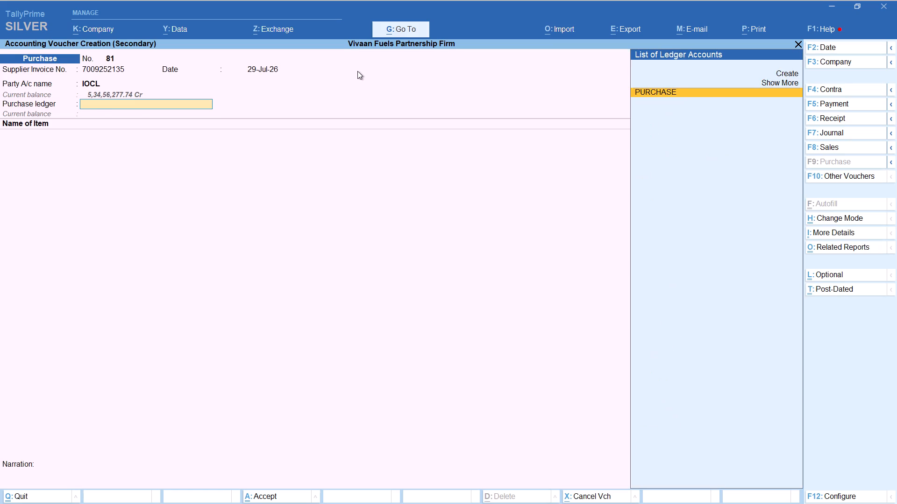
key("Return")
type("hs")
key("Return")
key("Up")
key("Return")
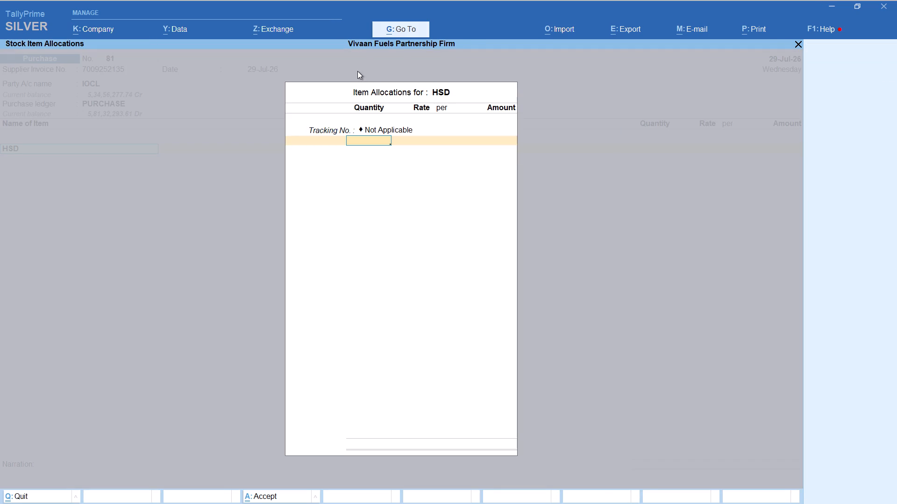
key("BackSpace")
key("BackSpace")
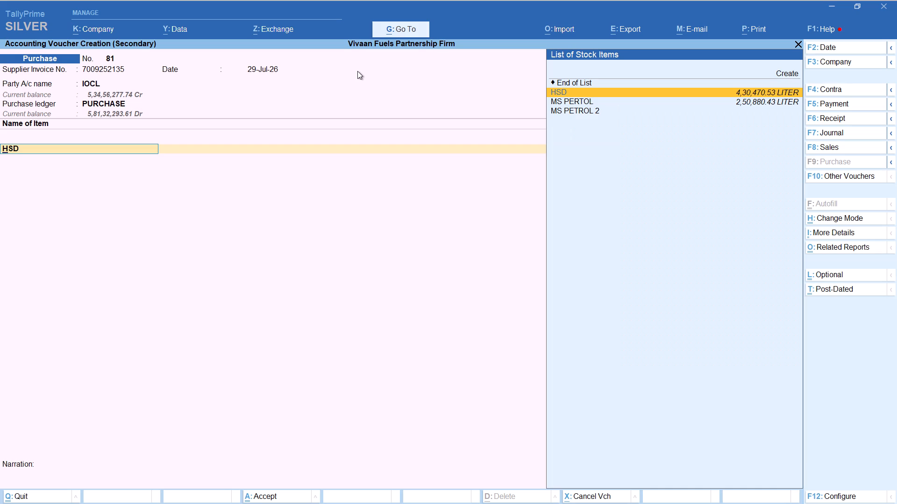
Enter MS PERTOL as the first item with tracking number Not Applicable, quantity 5,000 LITER and amount 5,07,613.15.
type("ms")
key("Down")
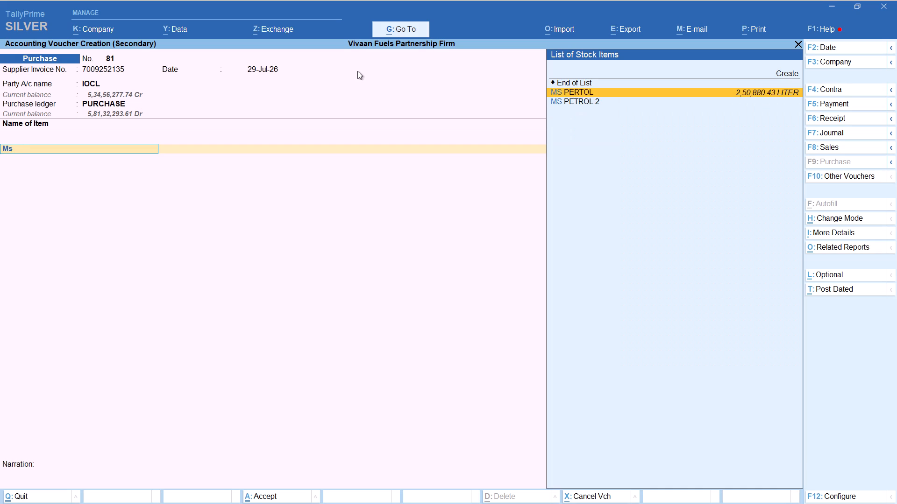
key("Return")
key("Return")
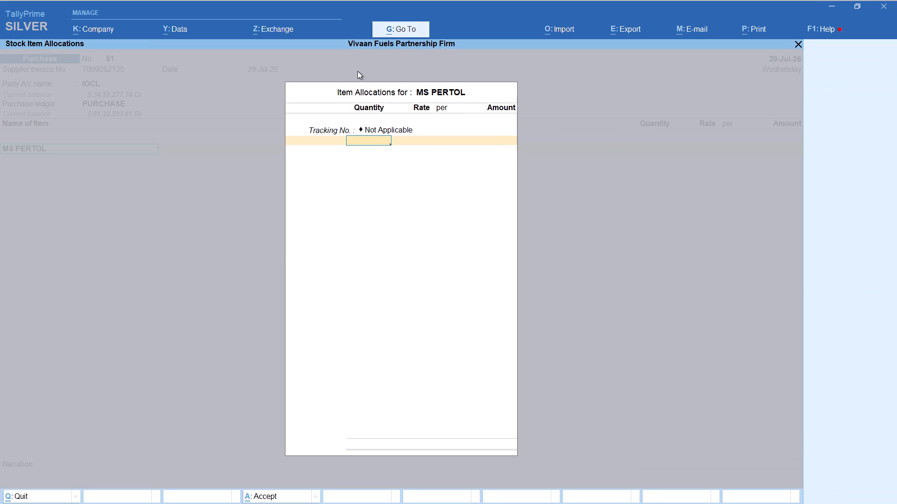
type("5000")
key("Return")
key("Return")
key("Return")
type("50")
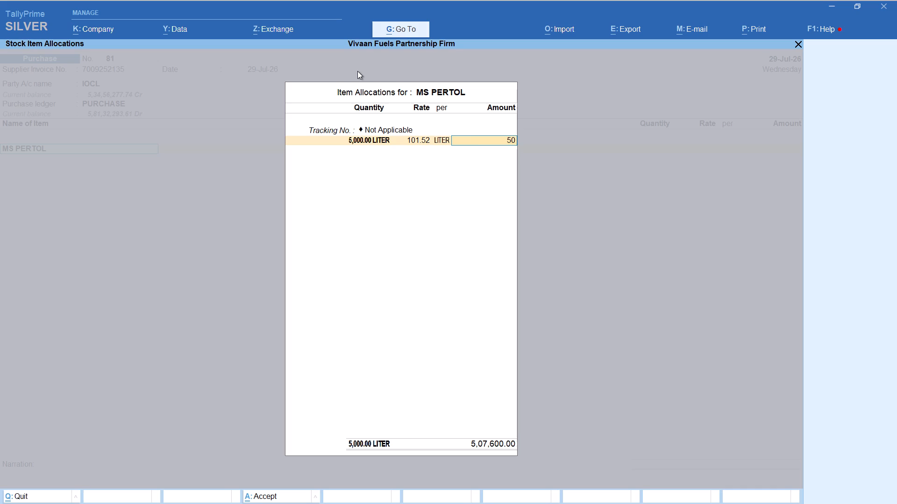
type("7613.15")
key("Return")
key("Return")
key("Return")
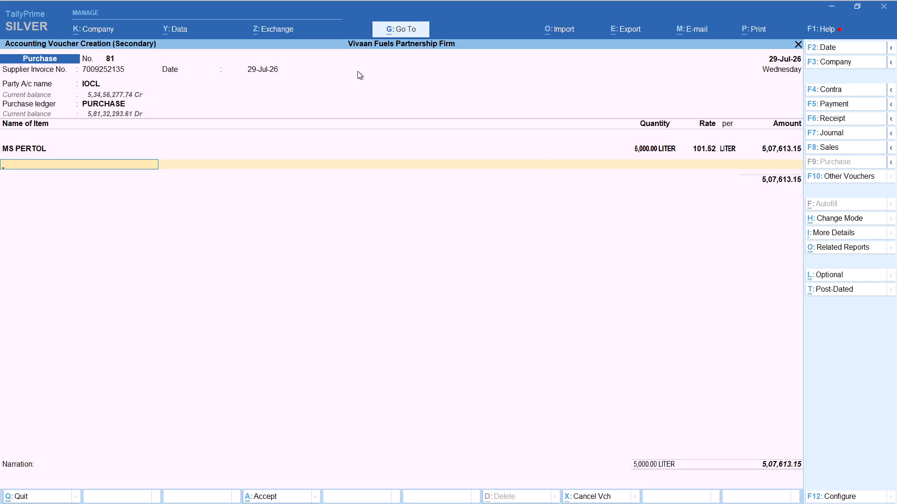
Enter the HSD item with tracking number Not Applicable, quantity 9,000 LITER and amount 8,83,227.03, and end the item list.
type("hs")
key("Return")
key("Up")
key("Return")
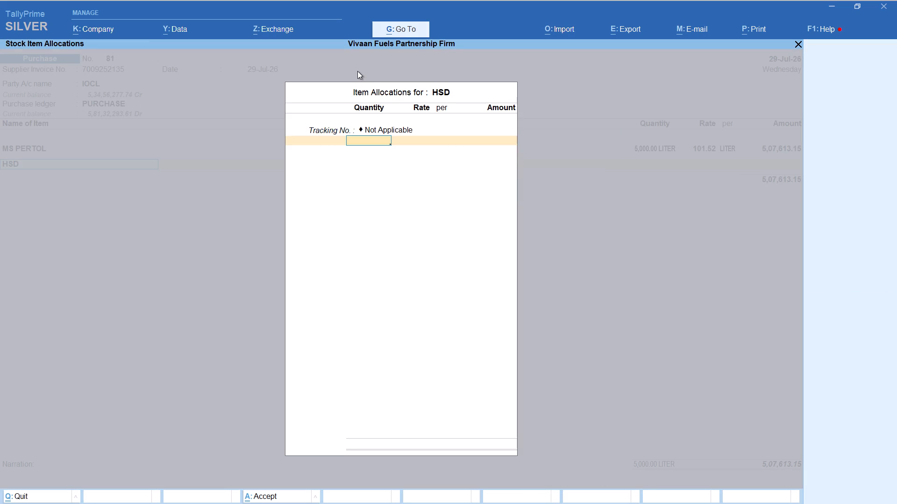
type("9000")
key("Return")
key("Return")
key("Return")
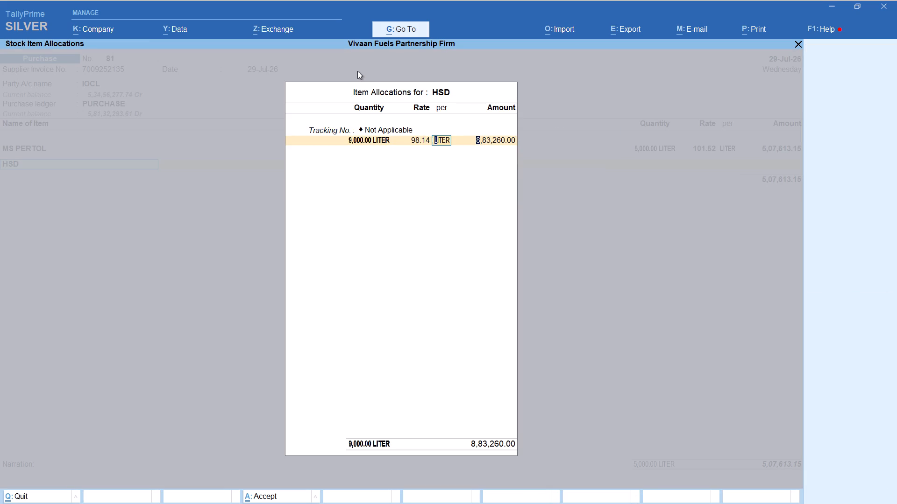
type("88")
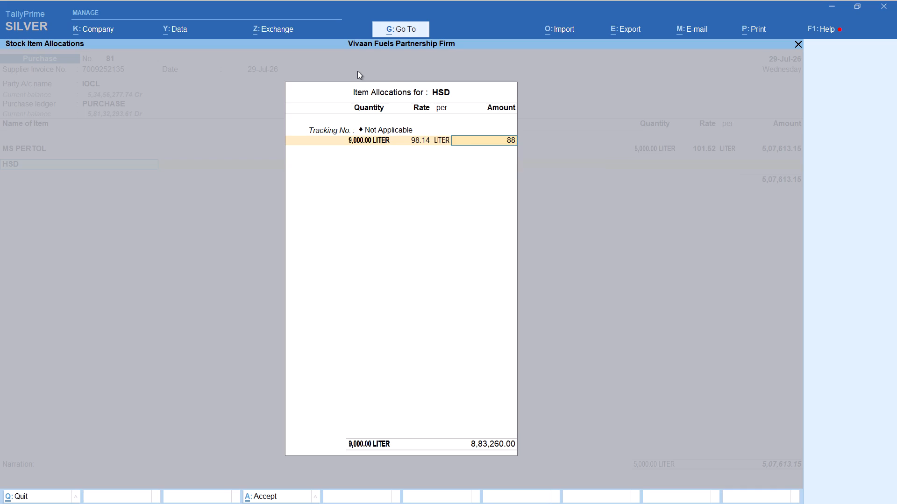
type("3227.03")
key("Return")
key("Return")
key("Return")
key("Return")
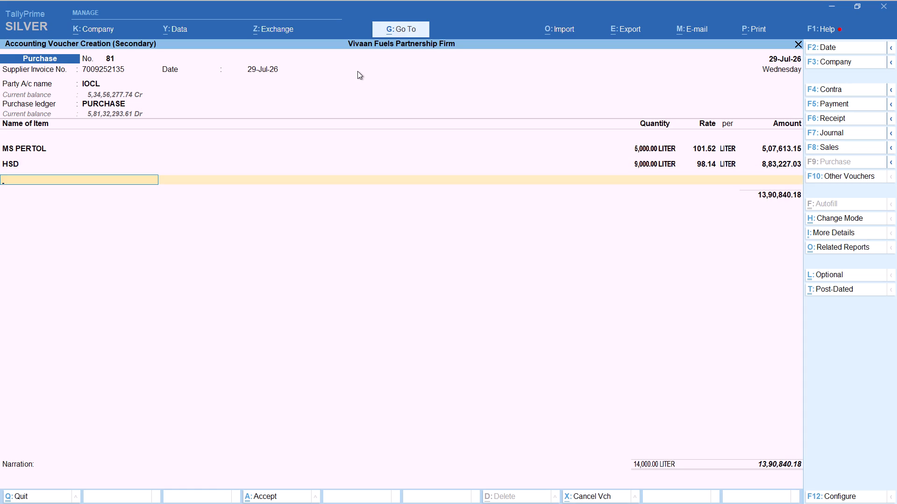
Add the Round Off ledger with its automatic amount and save the 29-Jul-26 purchase voucher.
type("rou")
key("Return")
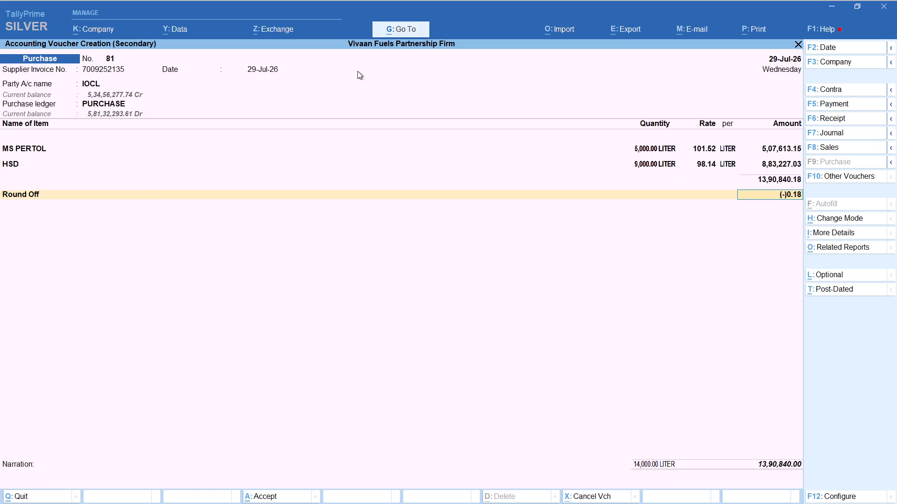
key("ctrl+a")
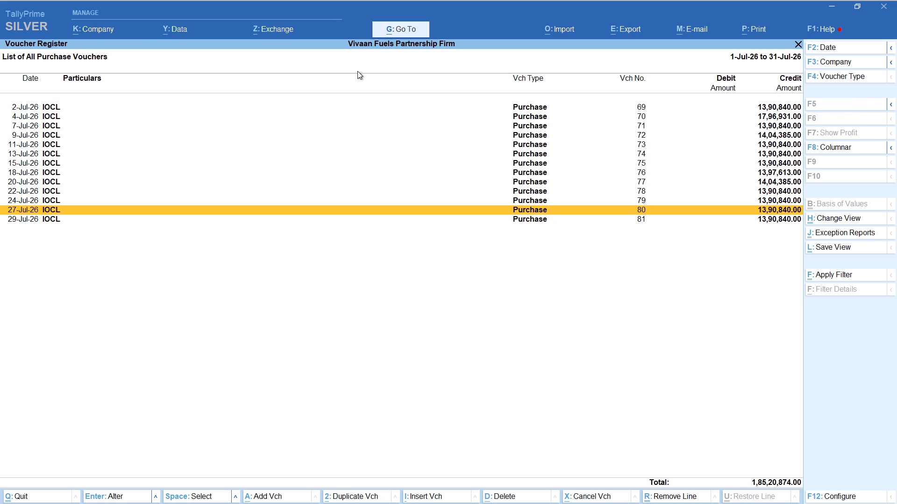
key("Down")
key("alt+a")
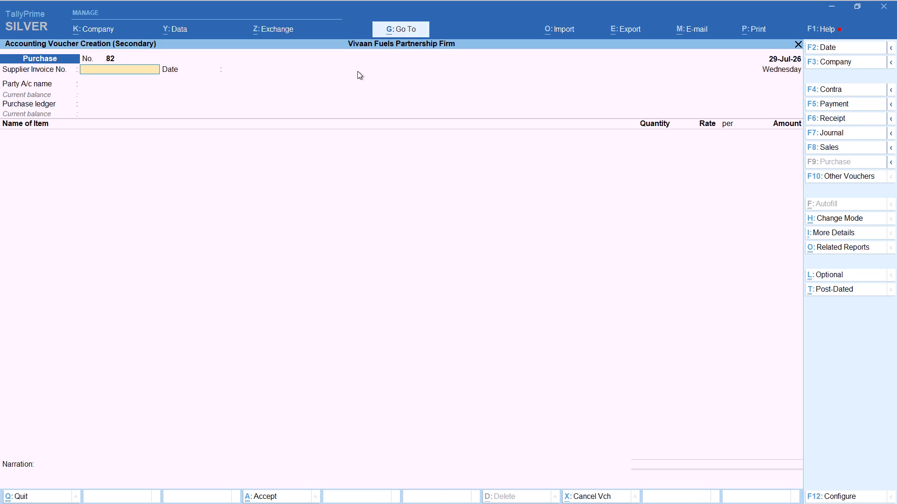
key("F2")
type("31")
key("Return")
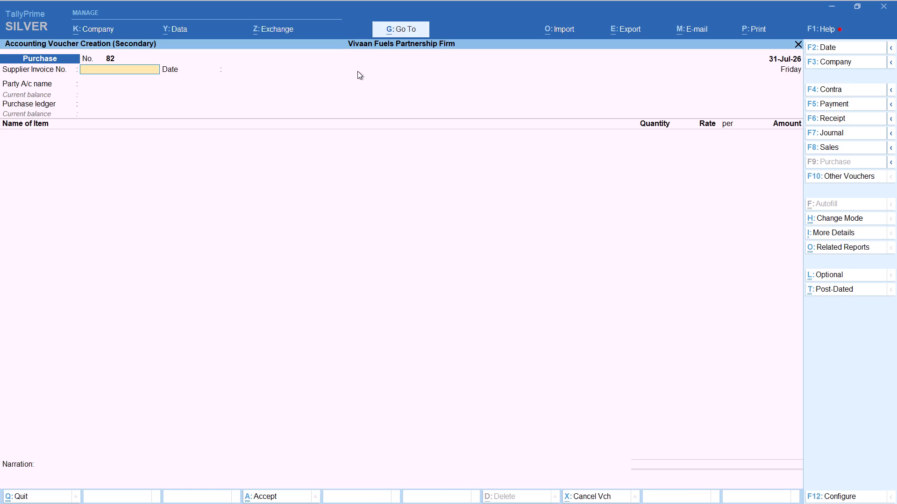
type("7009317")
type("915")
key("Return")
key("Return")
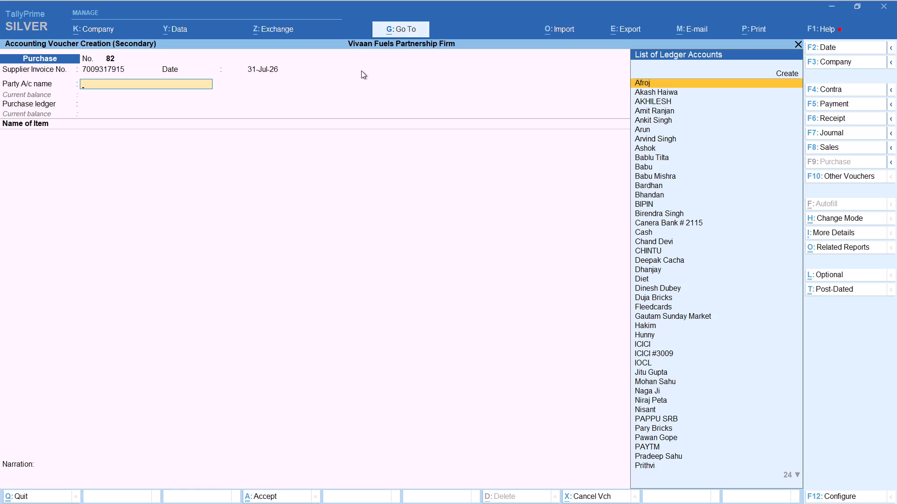
Choose IOCL as the party account with its default party details and PURCHASE as the purchase ledger.
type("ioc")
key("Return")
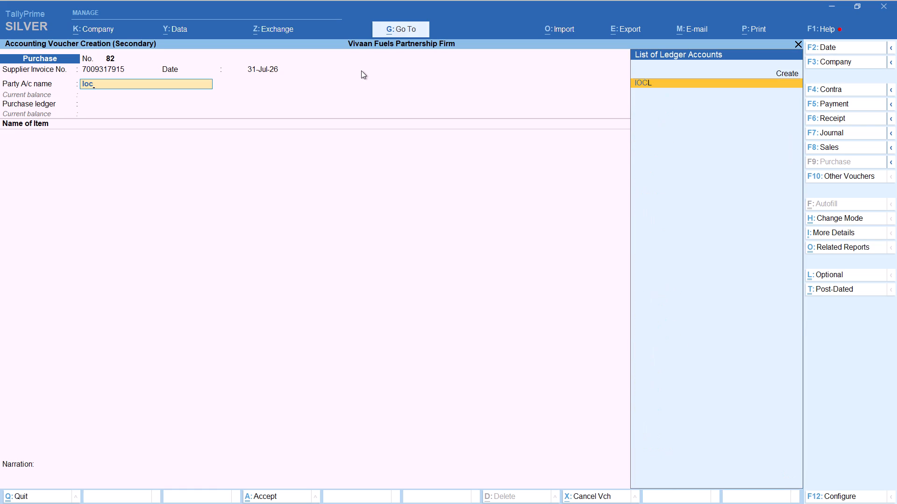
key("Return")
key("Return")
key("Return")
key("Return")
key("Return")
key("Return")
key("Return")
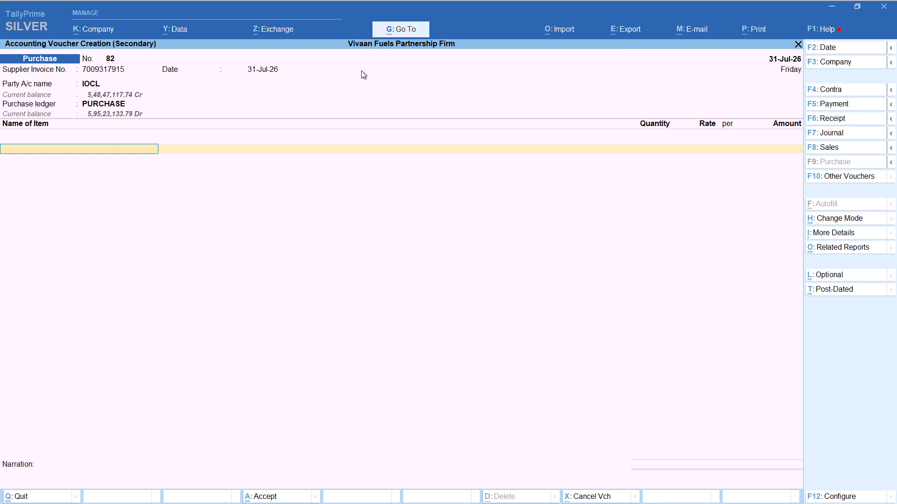
Enter the MS PERTOL item with tracking number Not Applicable, quantity 9,000 LITER and amount 9,13,703.66.
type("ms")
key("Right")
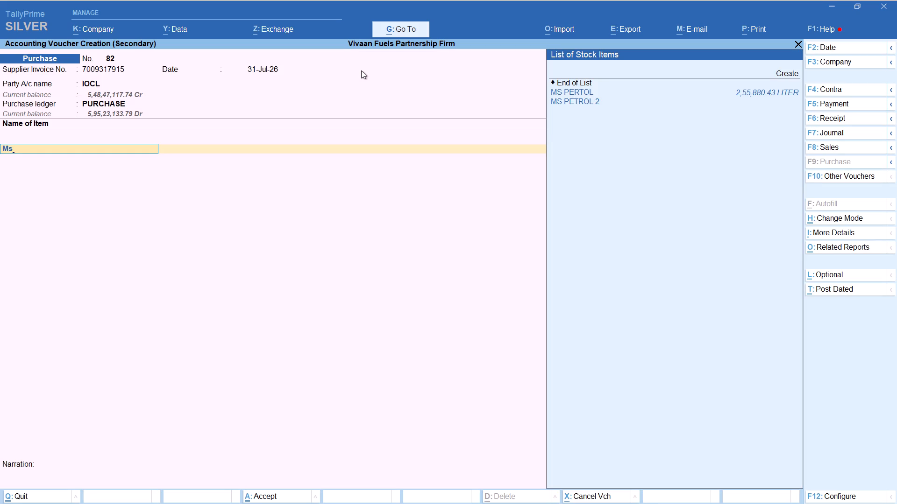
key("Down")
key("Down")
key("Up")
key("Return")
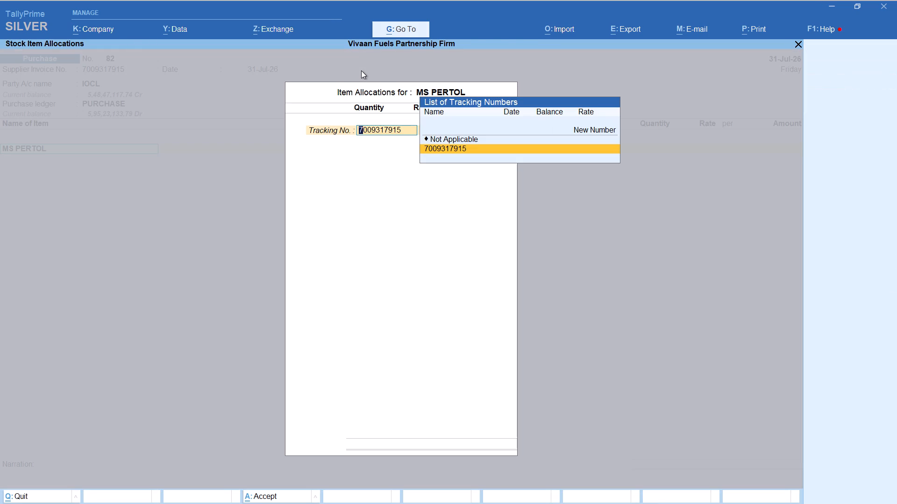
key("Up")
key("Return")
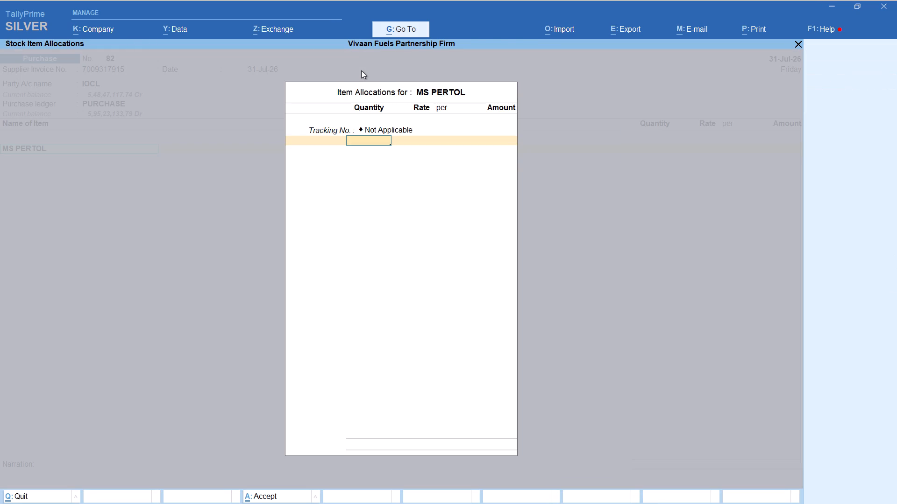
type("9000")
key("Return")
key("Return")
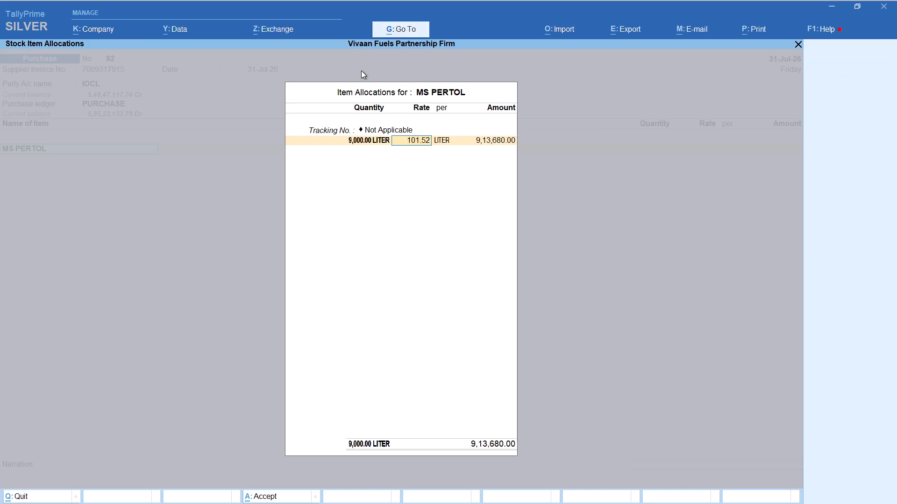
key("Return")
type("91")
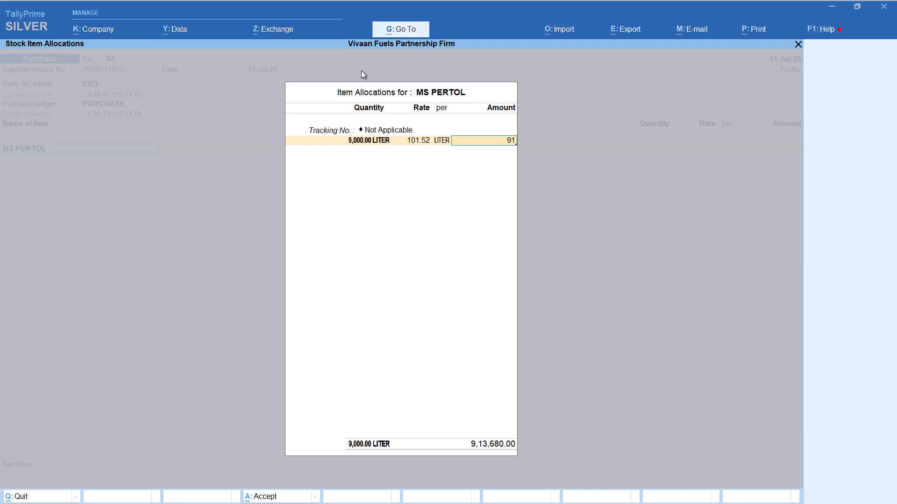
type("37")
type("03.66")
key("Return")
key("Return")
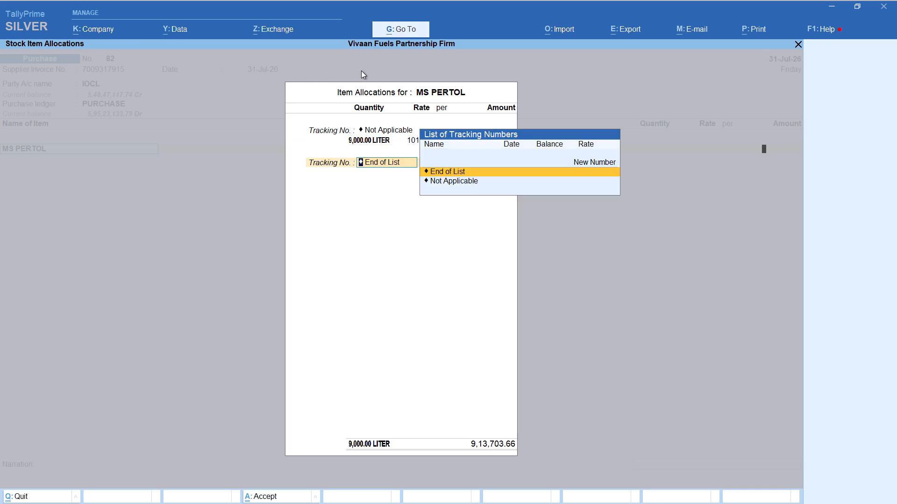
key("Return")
Enter the HSD item with tracking number Not Applicable, quantity 5,000 LITER and amount 4,90,681.68, ending the item list.
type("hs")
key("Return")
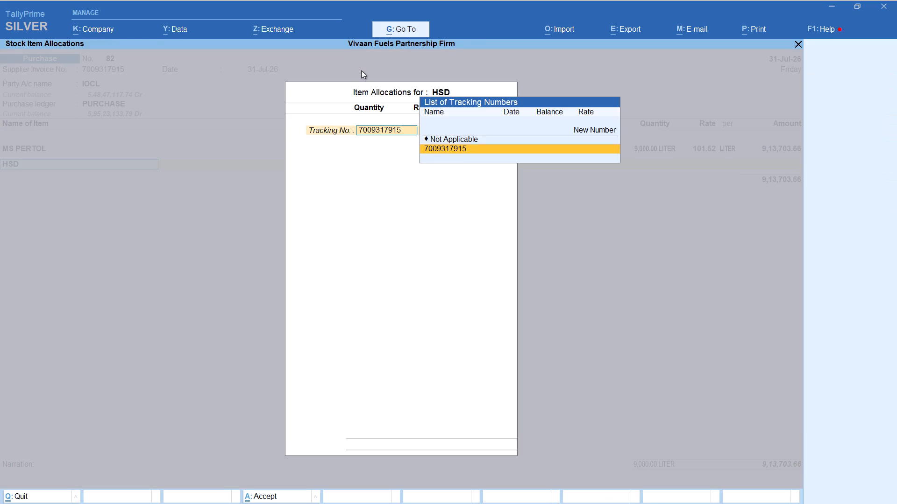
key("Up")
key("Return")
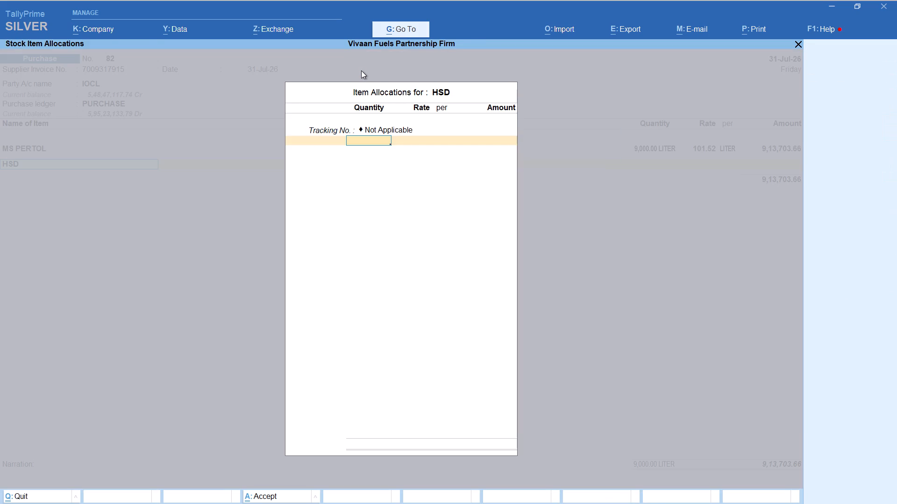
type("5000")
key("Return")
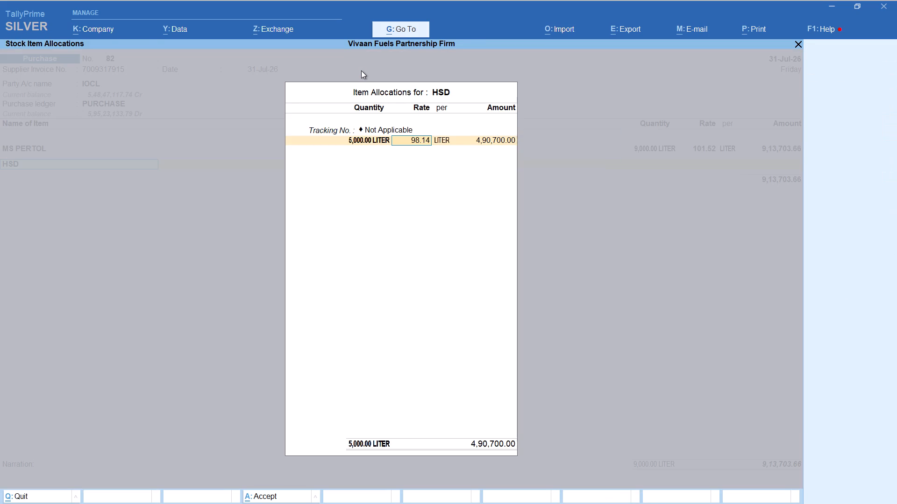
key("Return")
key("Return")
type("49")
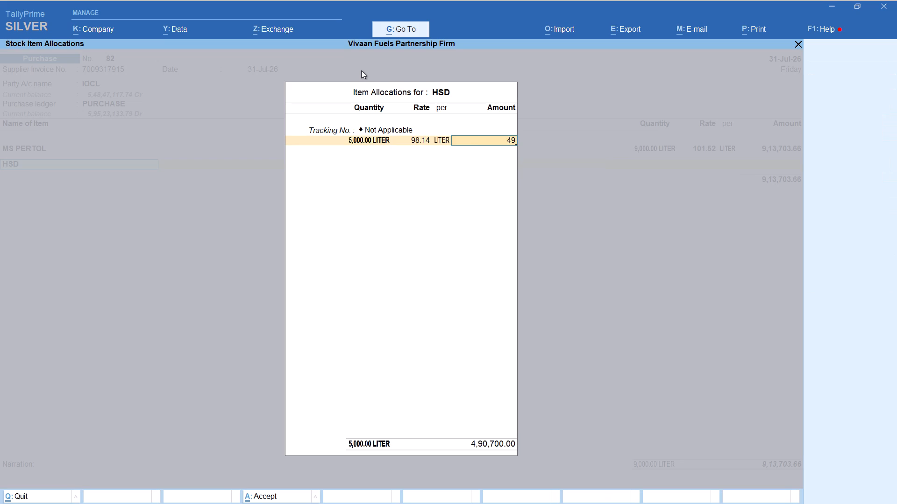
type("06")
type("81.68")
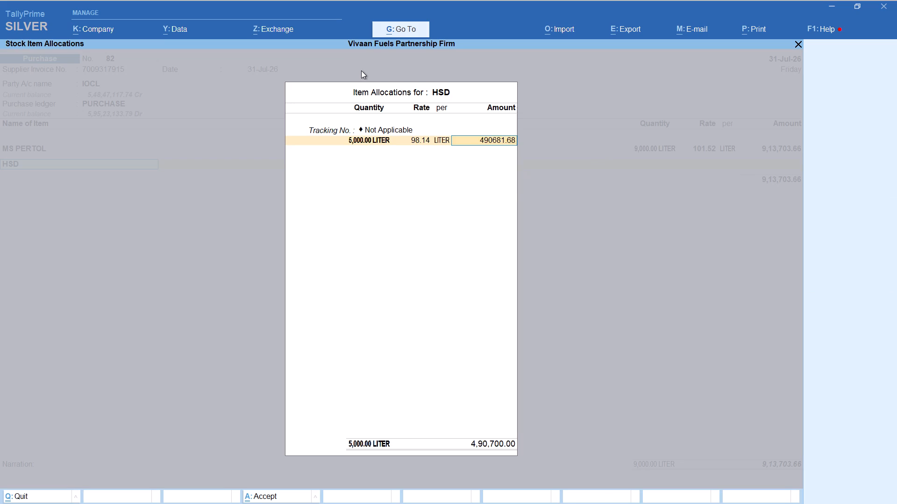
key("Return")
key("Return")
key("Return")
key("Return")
Add the Round Off ledger with its automatic amount and save the 31-Jul-26 purchase voucher.
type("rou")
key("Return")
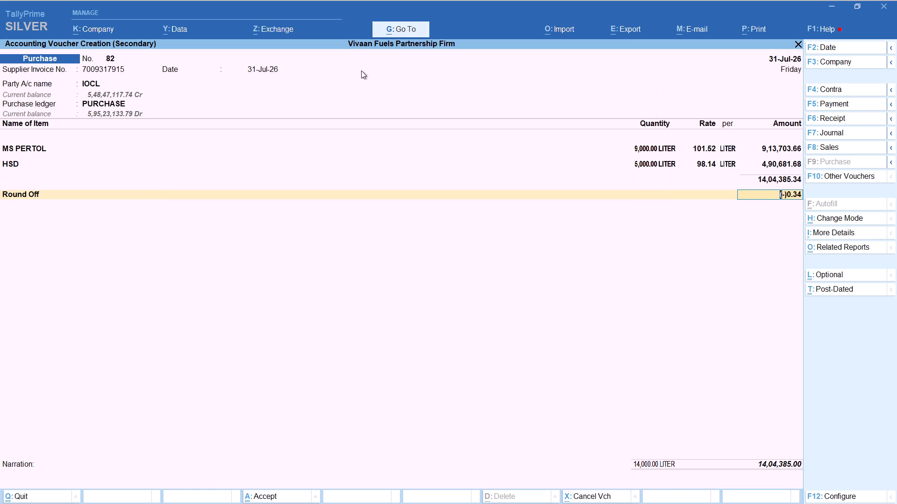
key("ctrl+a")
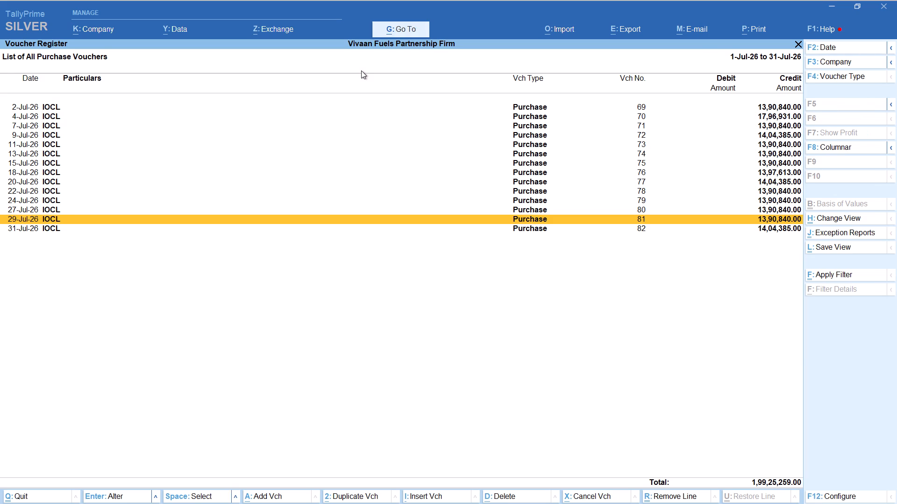
From the August purchase register, add a new purchase voucher dated 1-Sep-26 and switch it to Item Invoice mode.
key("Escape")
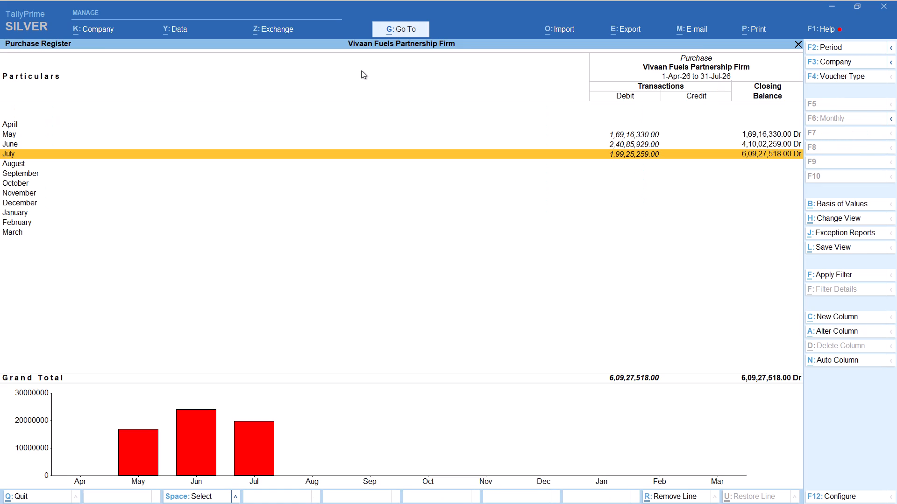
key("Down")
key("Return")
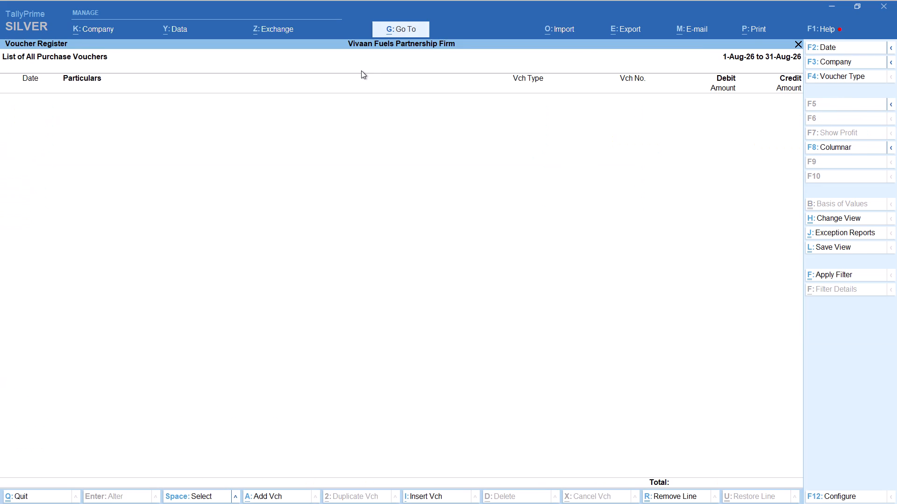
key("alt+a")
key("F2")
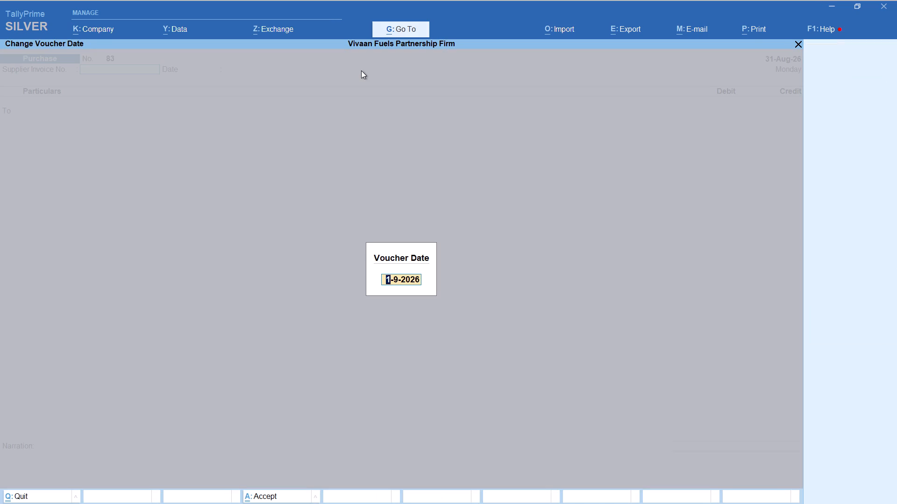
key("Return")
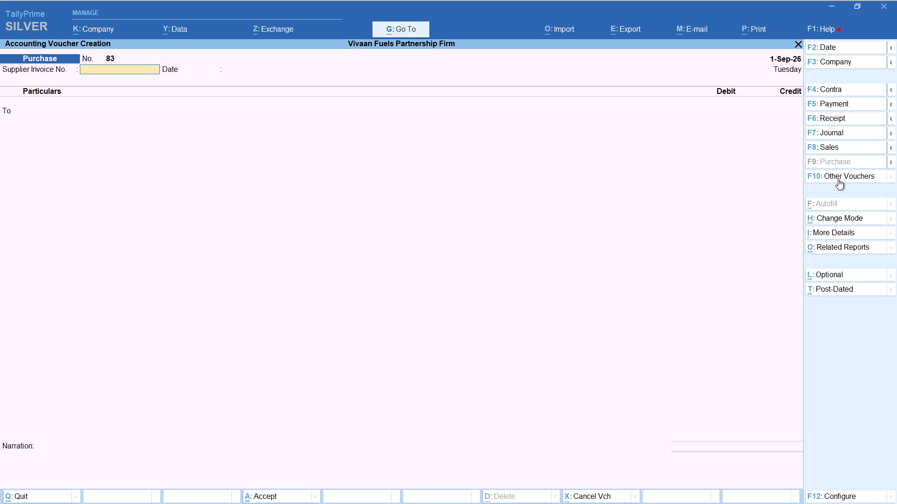
left_click(833, 215)
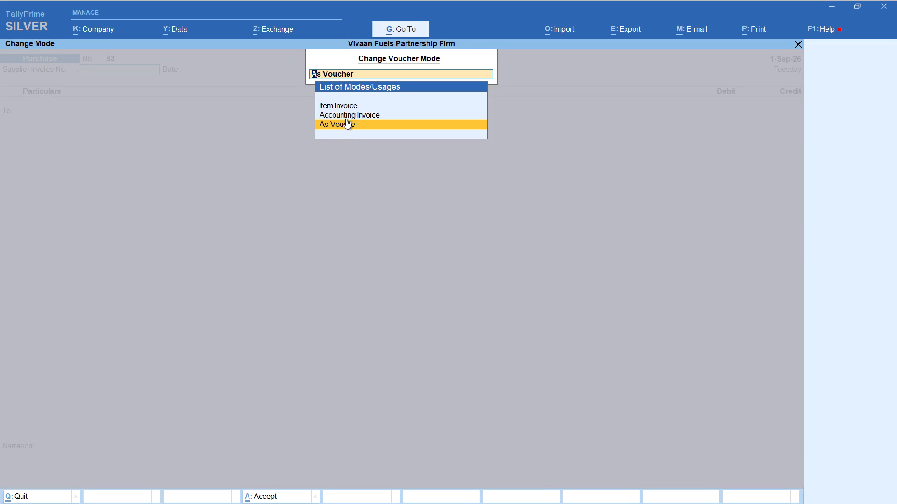
left_click(343, 105)
double_click(343, 105)
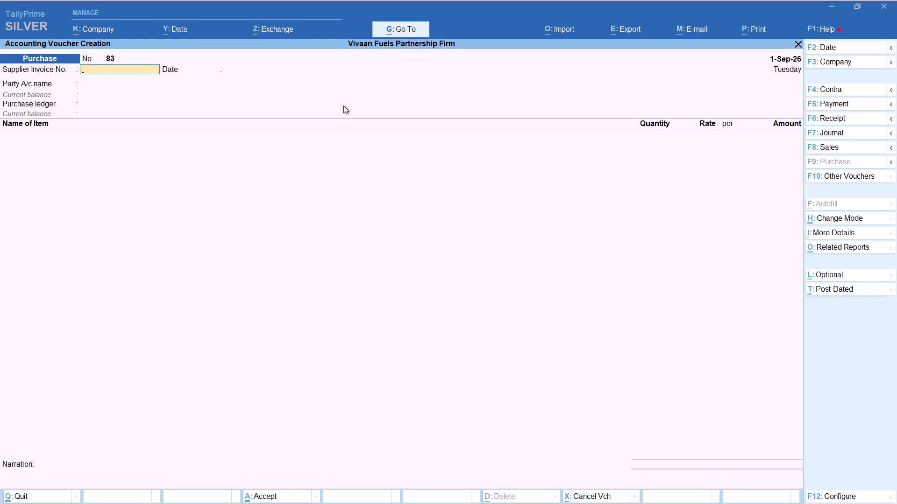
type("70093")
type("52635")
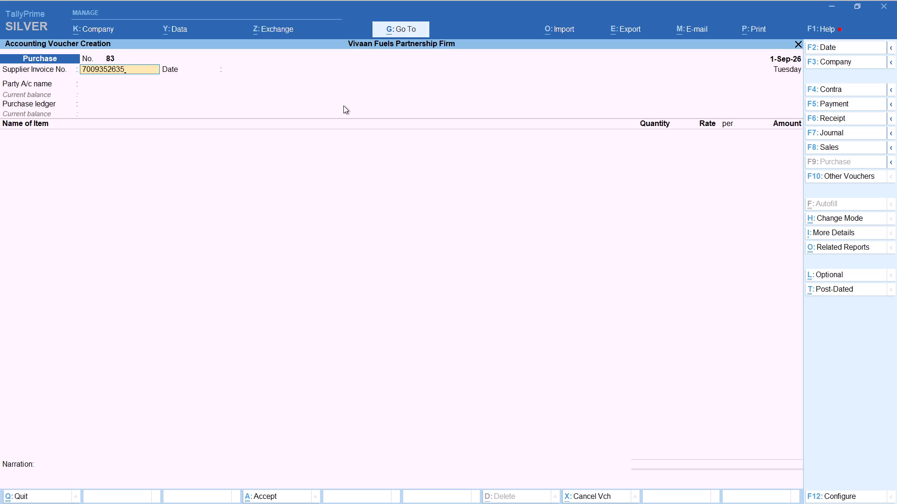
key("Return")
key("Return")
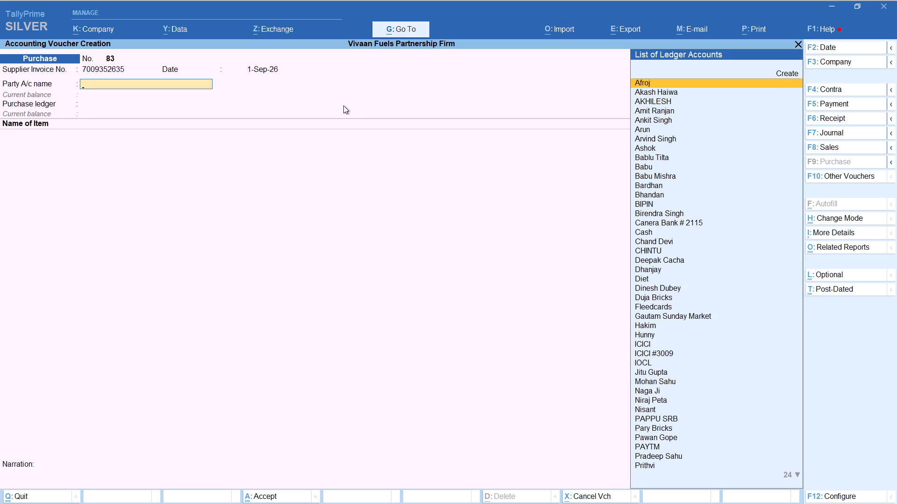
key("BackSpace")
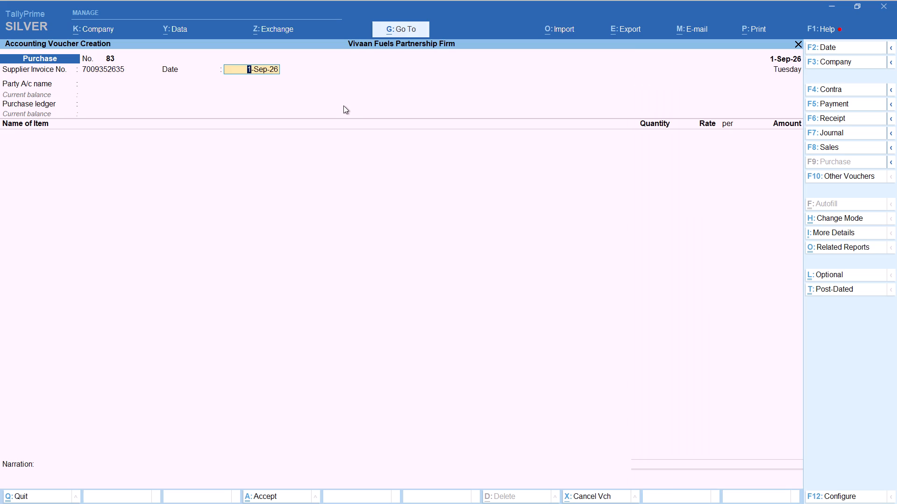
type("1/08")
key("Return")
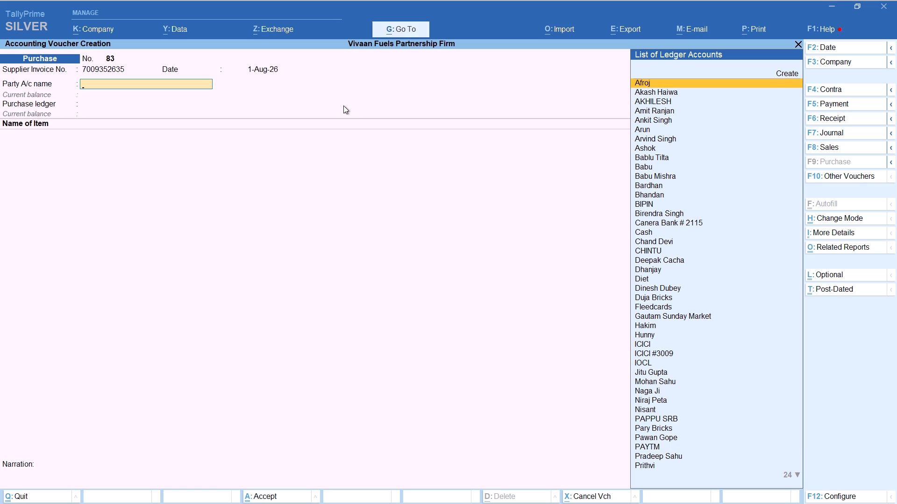
Choose IOCL as the party account with its default party details and PURCHASE as the purchase ledger.
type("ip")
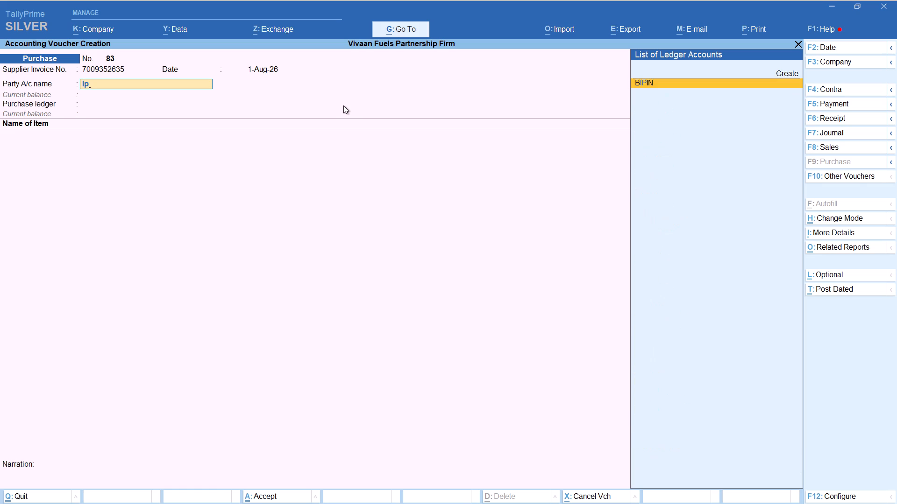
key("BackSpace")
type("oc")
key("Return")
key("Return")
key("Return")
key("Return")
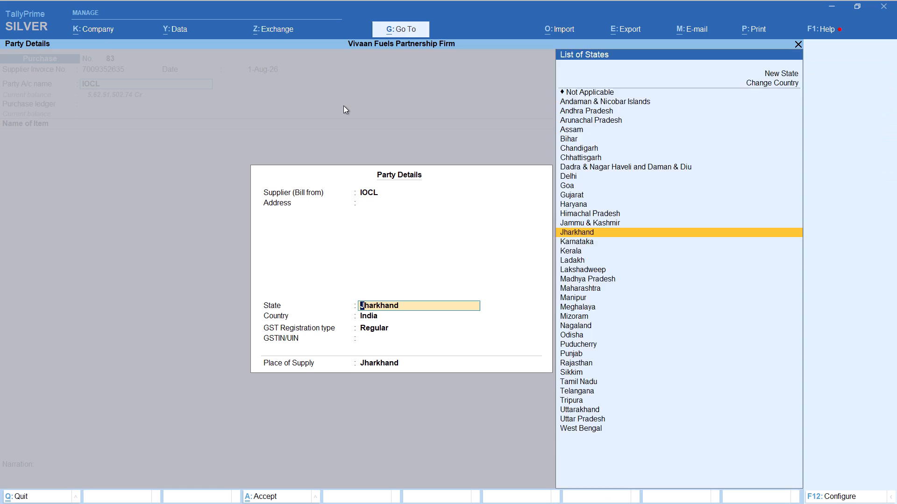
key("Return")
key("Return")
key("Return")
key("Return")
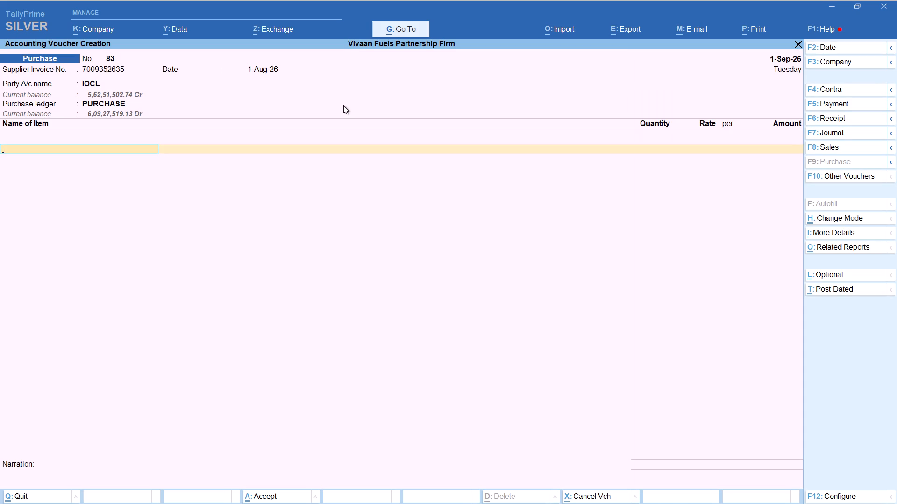
Enter the MS PERTOL item with tracking number Not Applicable, quantity 9,000 LITER and amount 9,13,703.66.
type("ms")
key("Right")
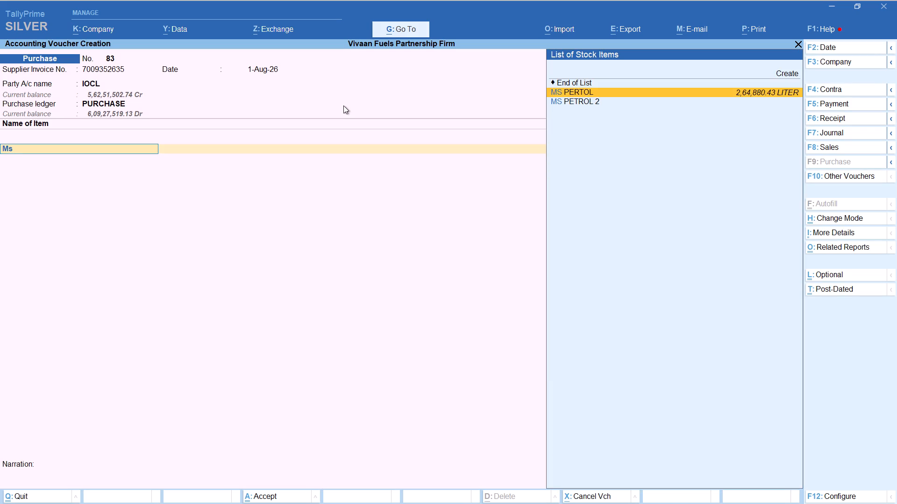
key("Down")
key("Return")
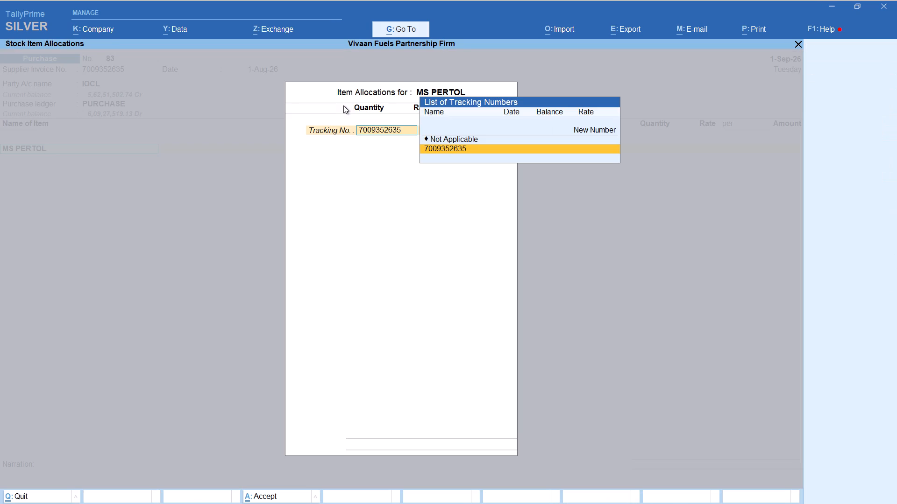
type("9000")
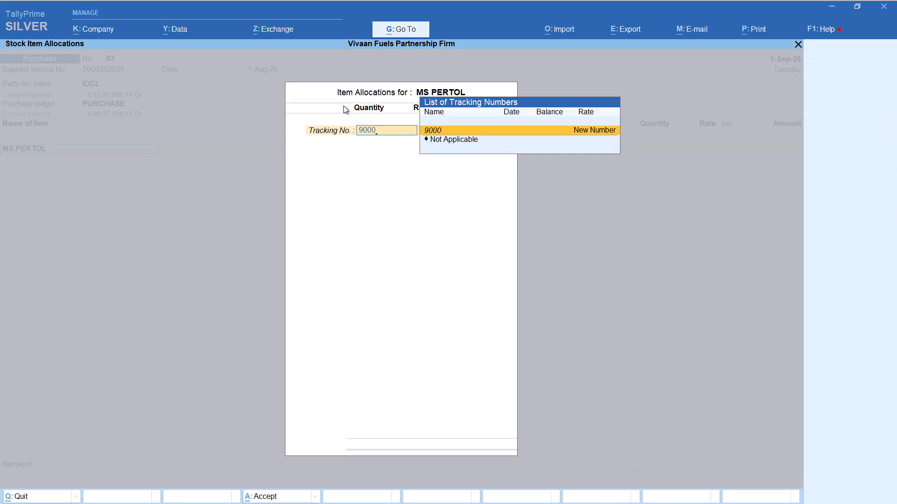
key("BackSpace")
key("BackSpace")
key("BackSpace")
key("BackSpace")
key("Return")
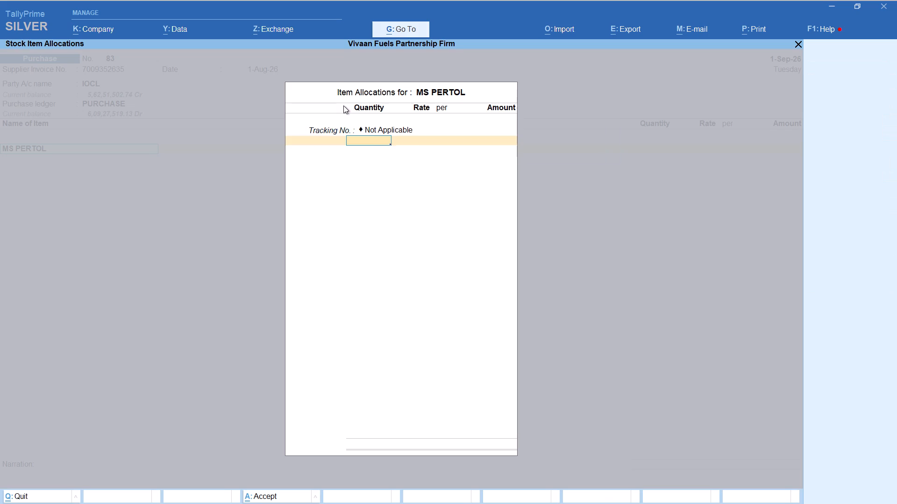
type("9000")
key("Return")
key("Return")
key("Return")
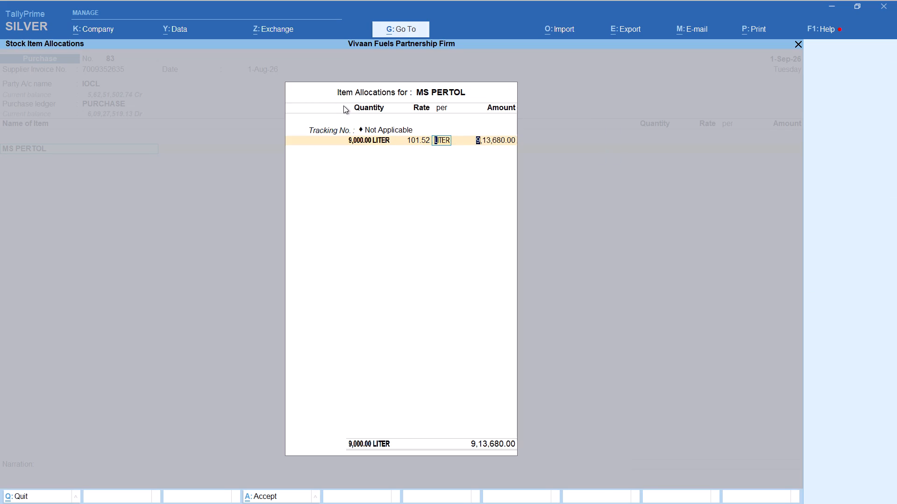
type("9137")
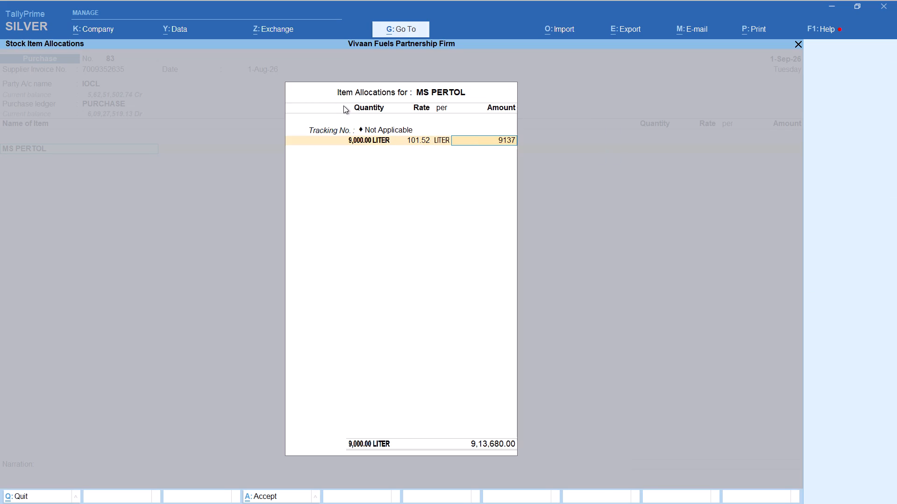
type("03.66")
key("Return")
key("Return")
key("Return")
Enter the HSD item with tracking number Not Applicable, quantity 5,000 LITER and amount 4,90,681.68, ending the item list.
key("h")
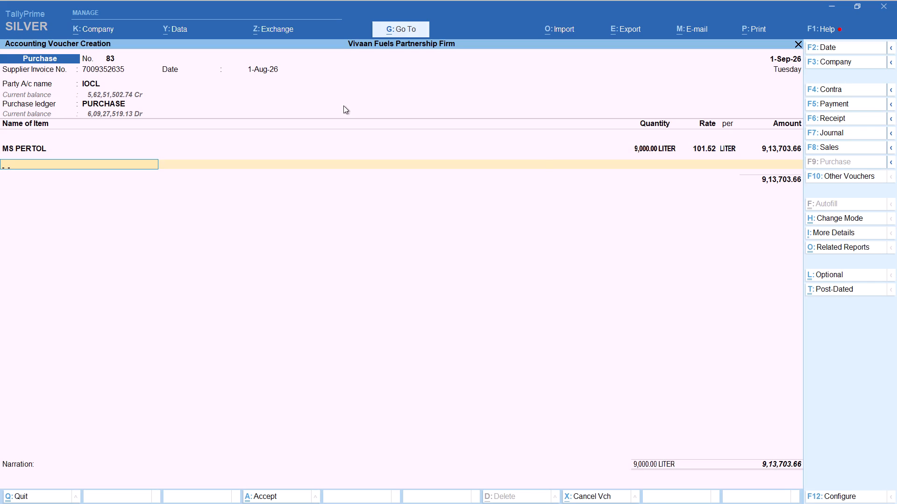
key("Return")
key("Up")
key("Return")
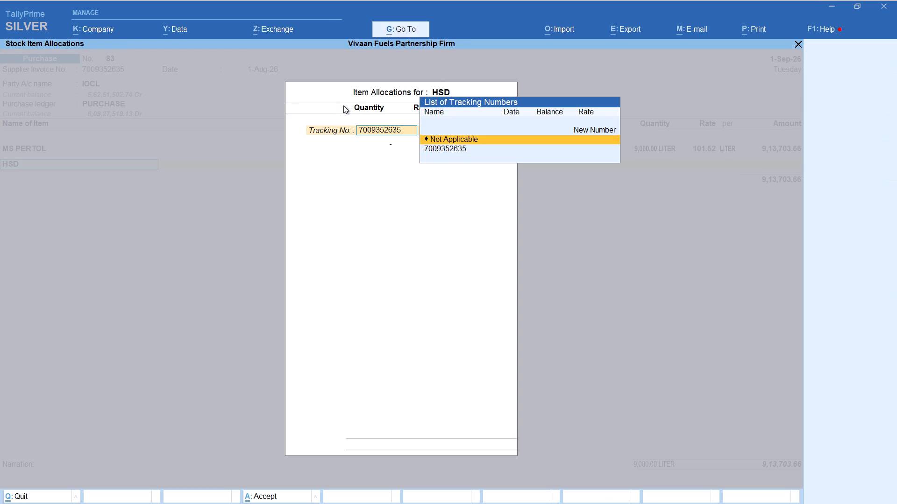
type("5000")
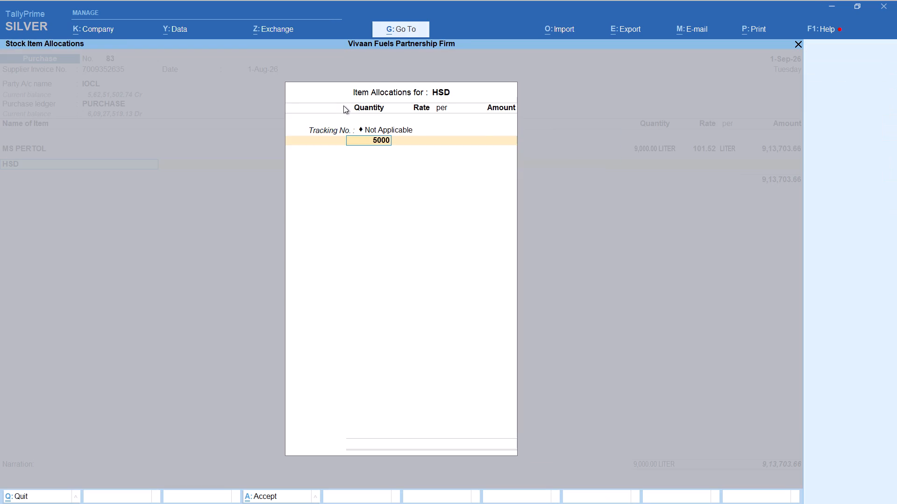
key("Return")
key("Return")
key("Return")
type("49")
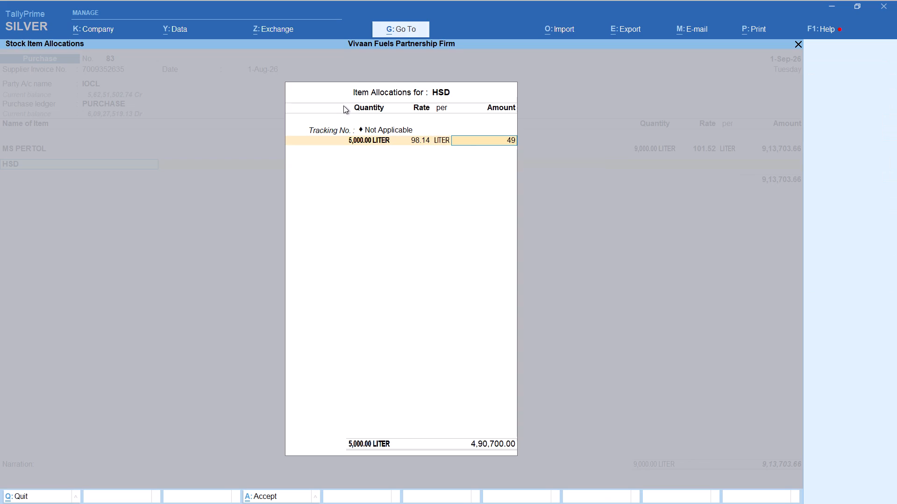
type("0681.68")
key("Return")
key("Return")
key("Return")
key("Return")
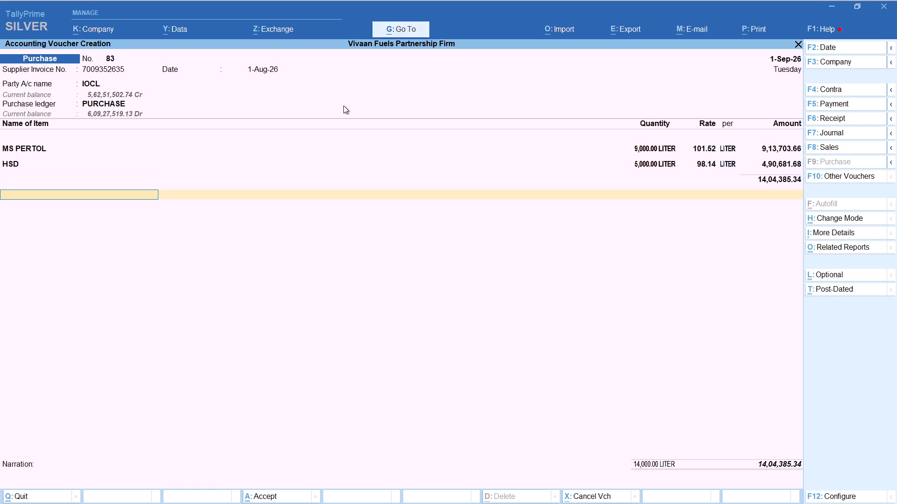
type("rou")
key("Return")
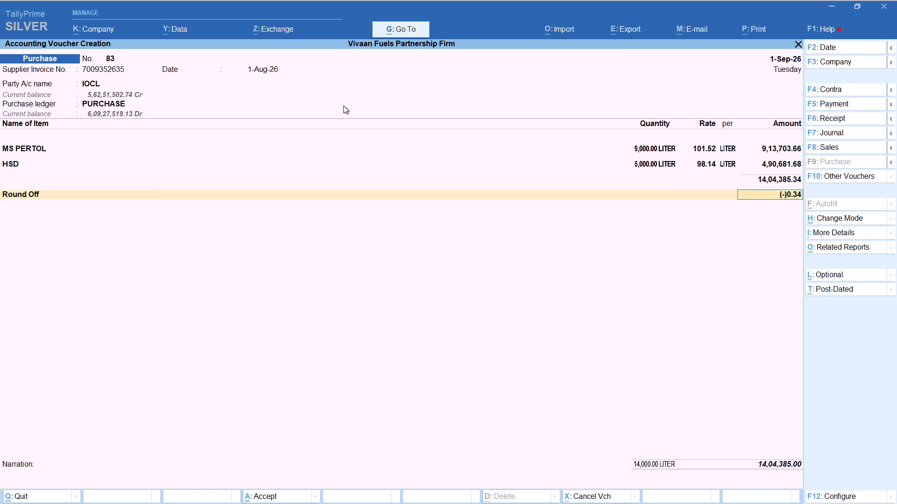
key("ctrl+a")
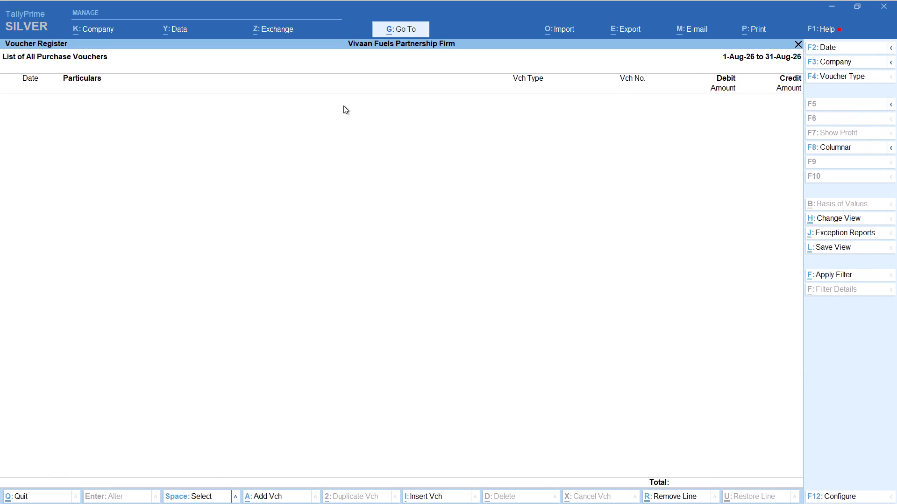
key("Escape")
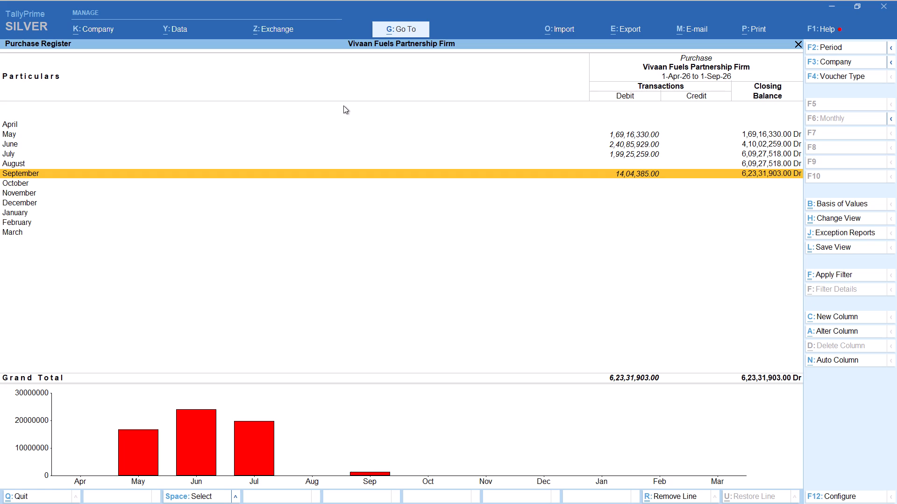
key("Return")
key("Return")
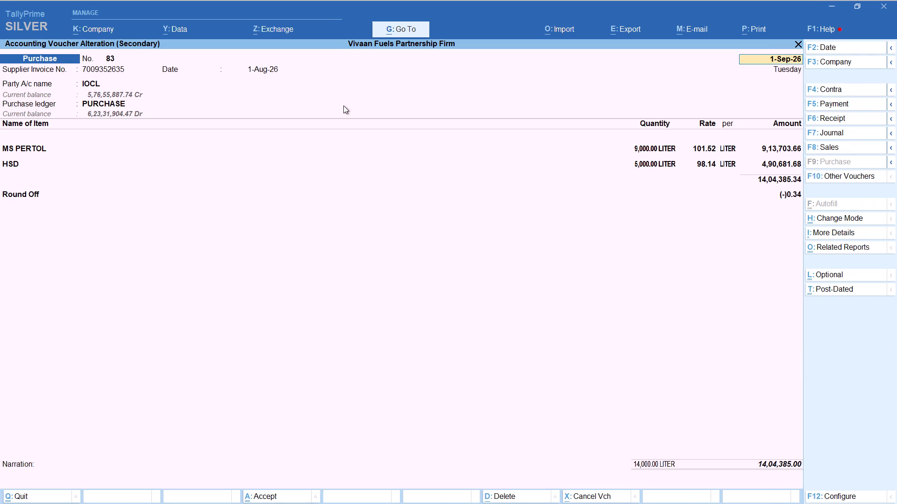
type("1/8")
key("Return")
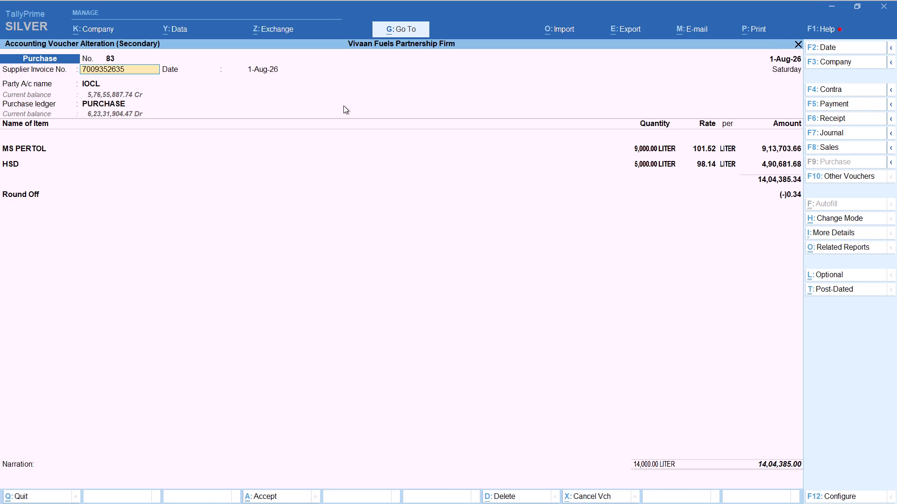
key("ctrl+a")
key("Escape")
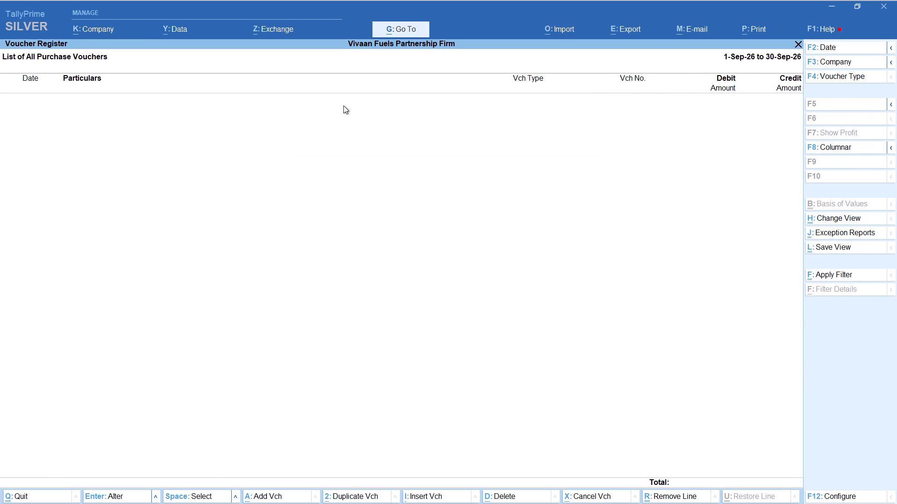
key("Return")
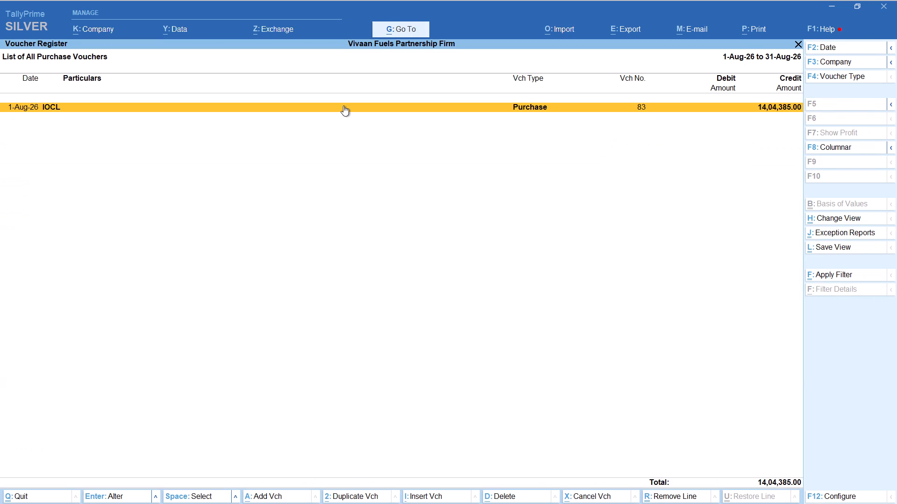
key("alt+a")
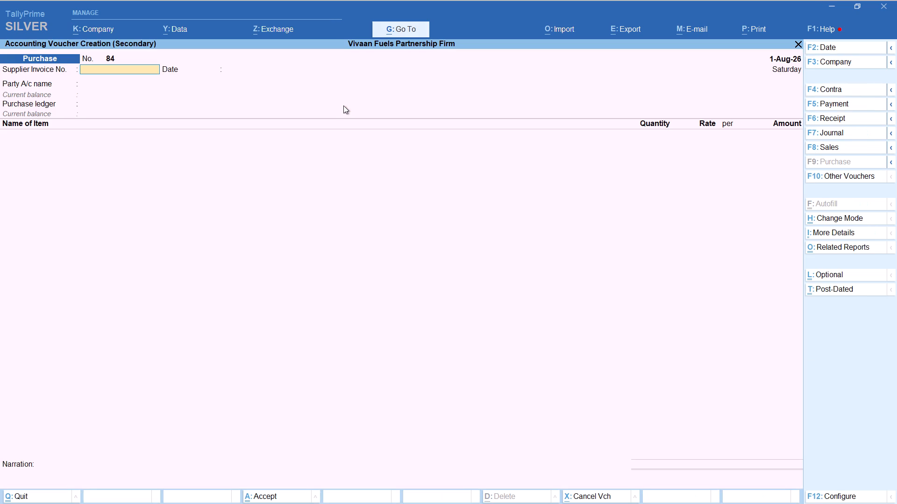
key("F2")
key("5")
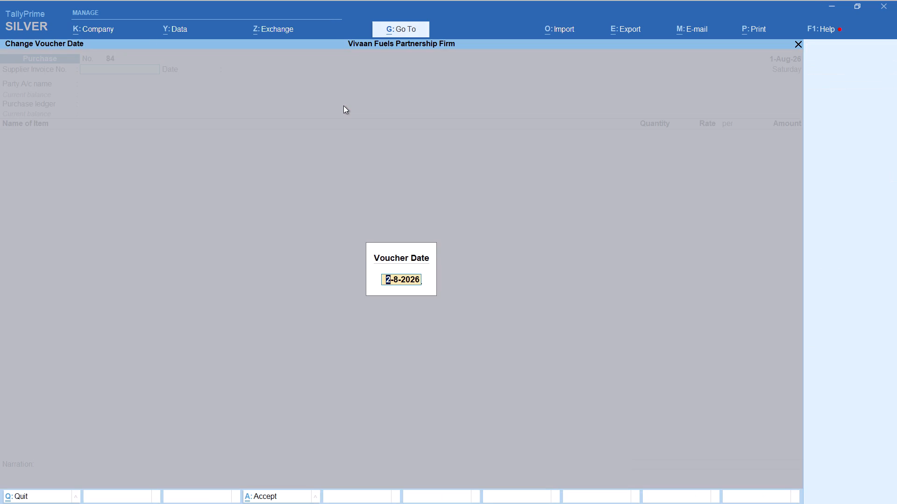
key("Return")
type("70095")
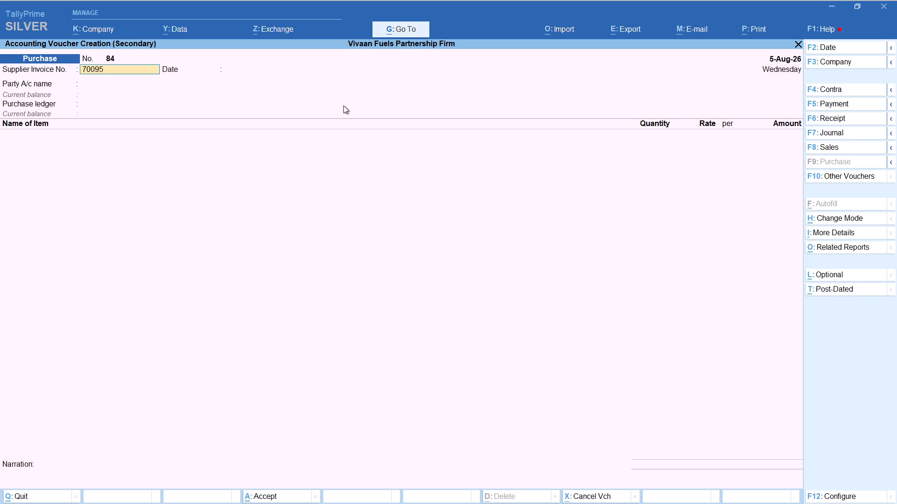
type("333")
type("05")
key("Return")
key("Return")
Choose IOCL as the party account with its default party details and PURCHASE as the purchase ledger.
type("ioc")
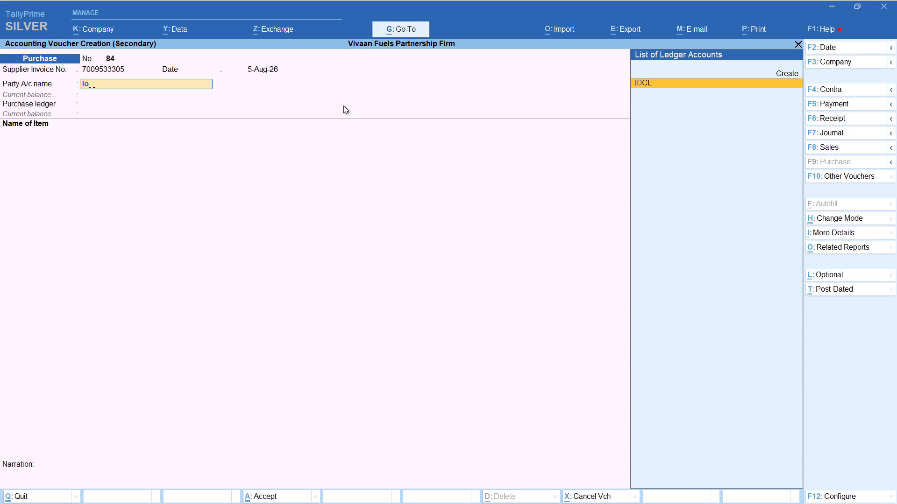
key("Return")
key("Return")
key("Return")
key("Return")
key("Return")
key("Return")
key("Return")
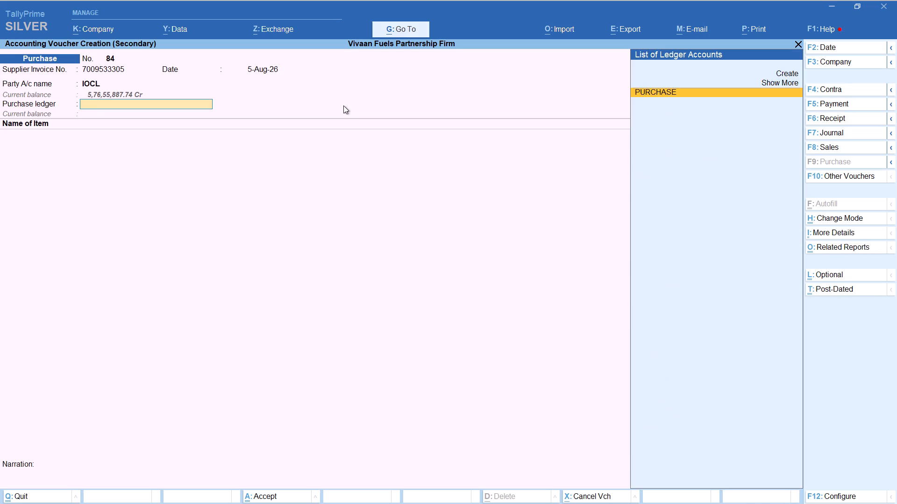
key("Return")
Enter the MS PERTOL item with tracking number Not Applicable, quantity 5,000 LITER and amount 5,07,613.15.
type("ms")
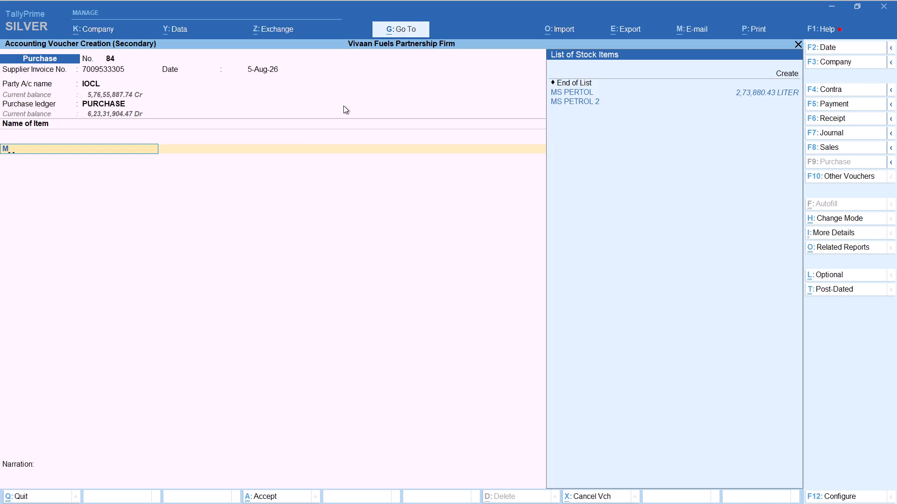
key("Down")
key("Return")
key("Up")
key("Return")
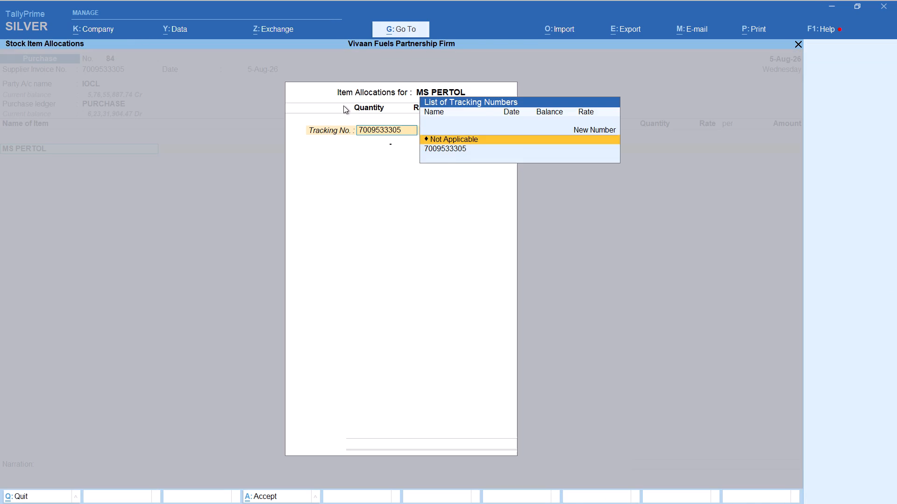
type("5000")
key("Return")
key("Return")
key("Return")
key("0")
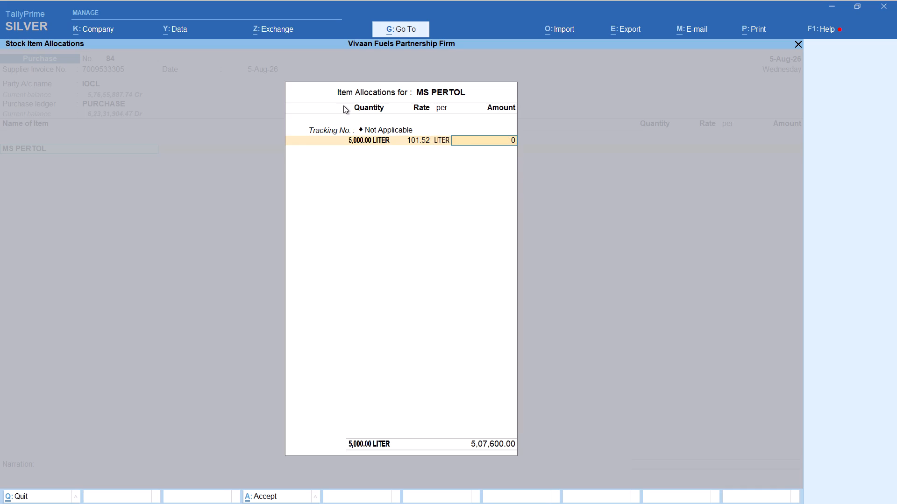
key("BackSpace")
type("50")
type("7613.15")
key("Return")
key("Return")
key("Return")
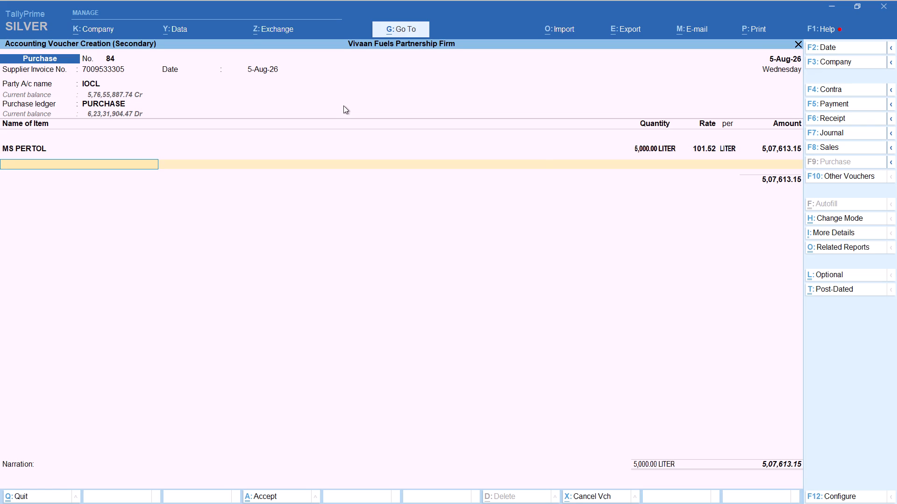
Enter the HSD item with tracking number Not Applicable, quantity 9,000 LITER and amount 8,83,227.03, ending the item list.
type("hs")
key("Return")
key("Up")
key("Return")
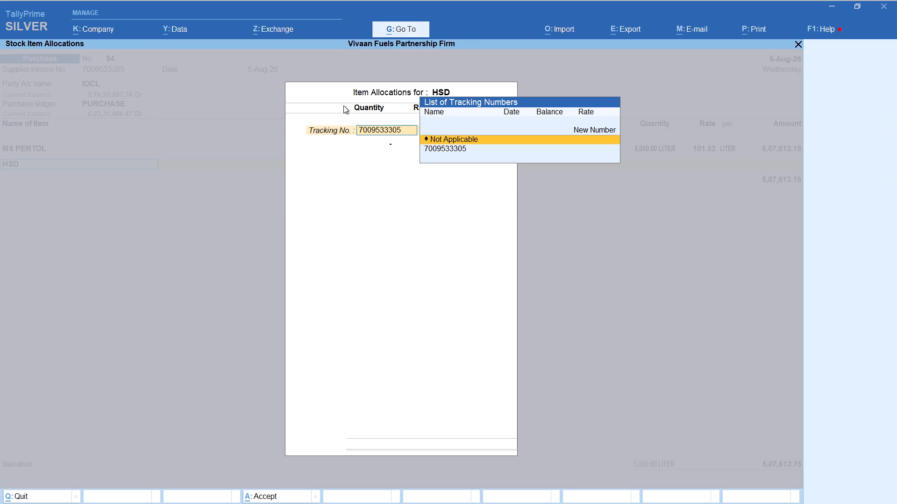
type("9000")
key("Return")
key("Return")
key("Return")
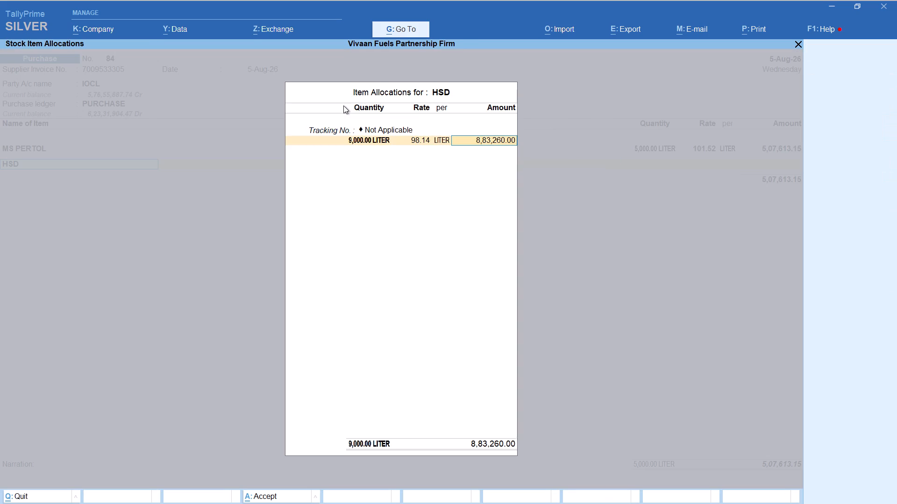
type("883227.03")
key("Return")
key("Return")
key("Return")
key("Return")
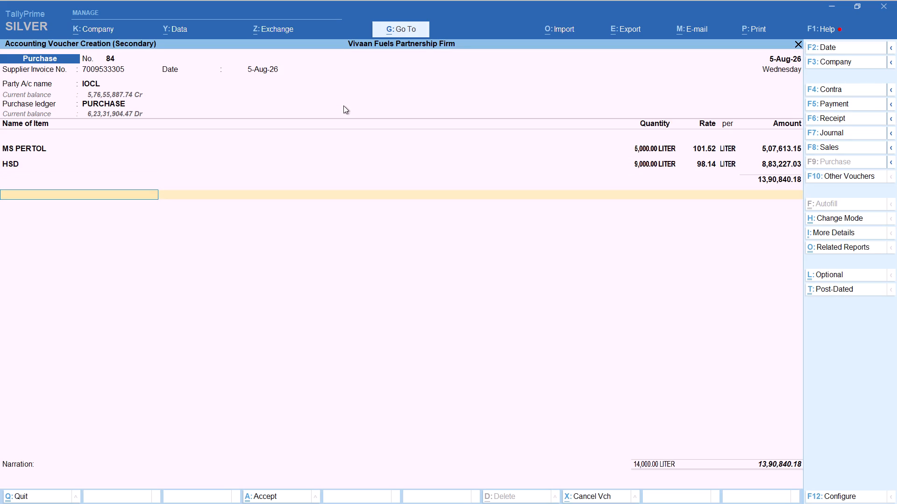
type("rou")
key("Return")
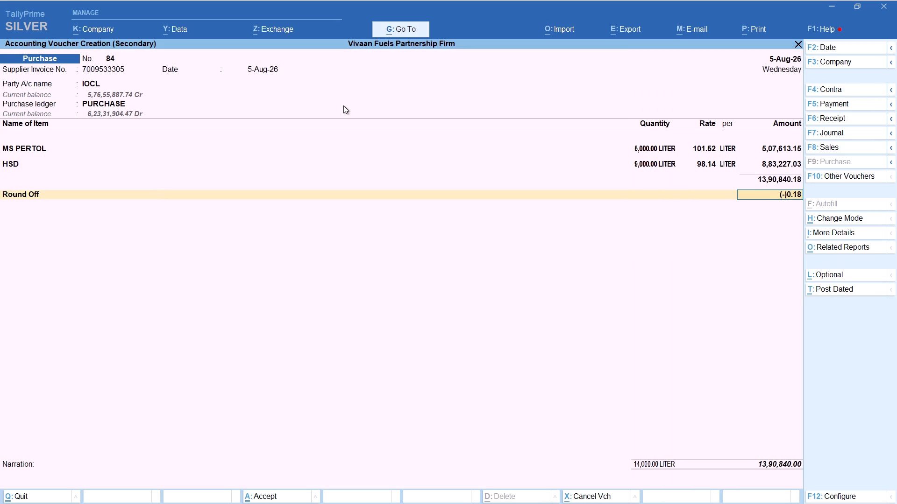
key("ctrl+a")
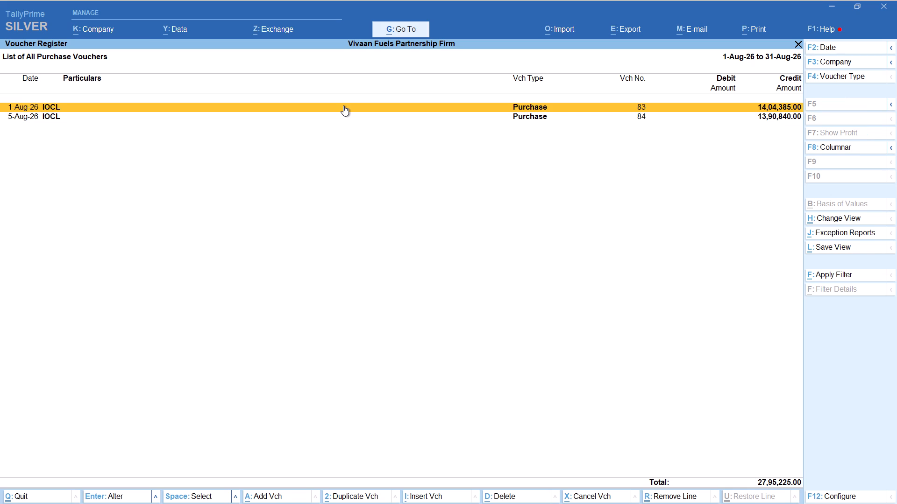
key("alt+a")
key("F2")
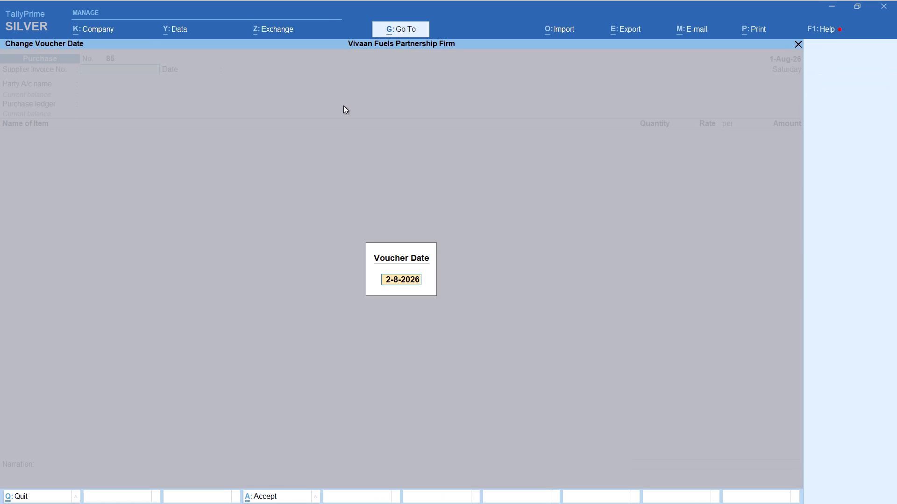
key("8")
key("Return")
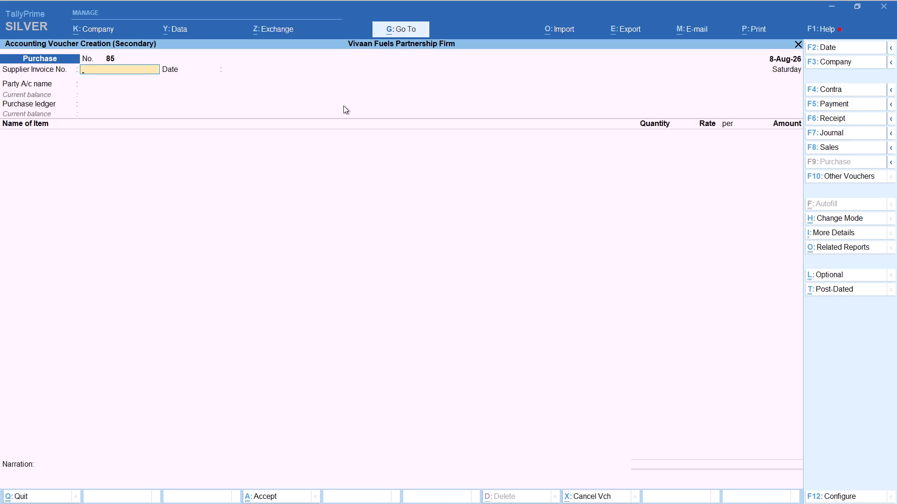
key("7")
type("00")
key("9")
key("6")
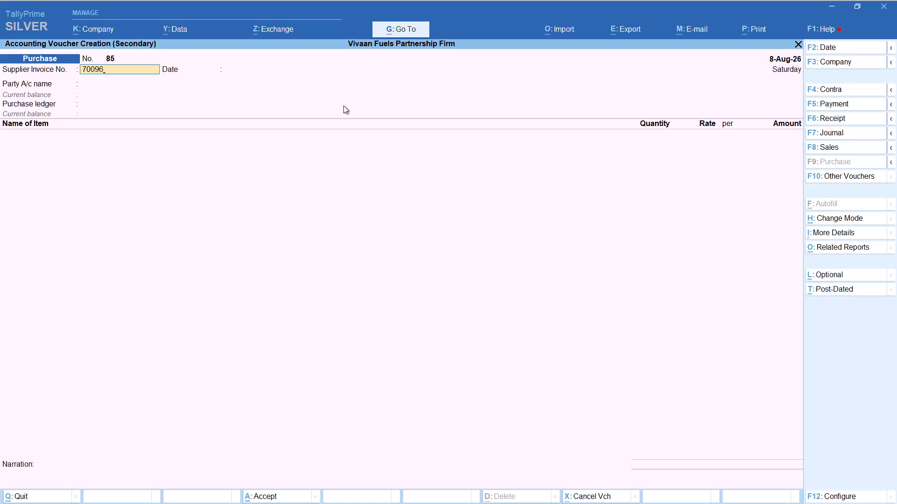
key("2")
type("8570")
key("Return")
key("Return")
Choose IOCL as the party account with its default party details and PURCHASE as the purchase ledger.
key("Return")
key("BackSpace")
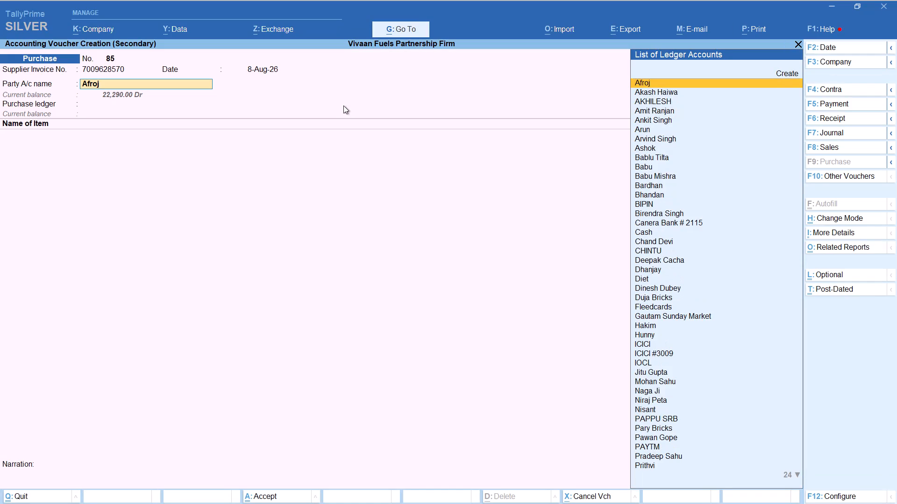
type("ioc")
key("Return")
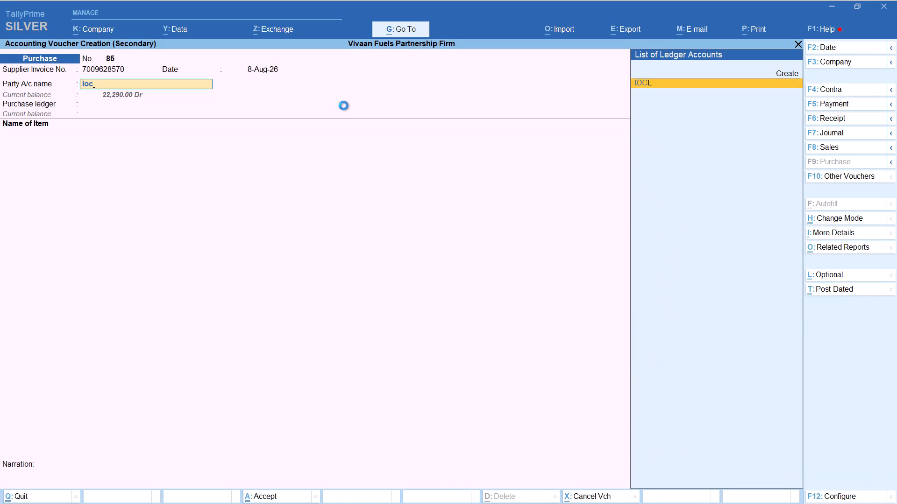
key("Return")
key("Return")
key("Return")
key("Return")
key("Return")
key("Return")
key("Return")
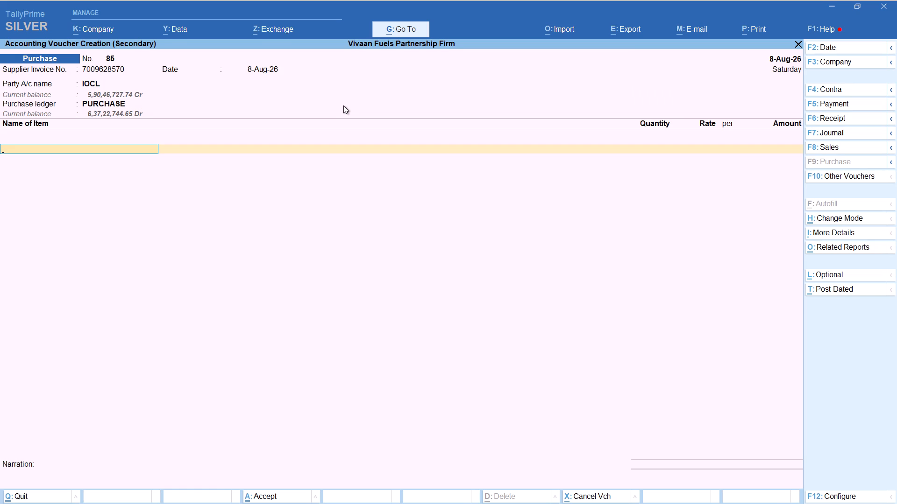
Enter the MS PERTOL item with tracking number Not Applicable, quantity 10,000 LITER and amount 10,15,226.29.
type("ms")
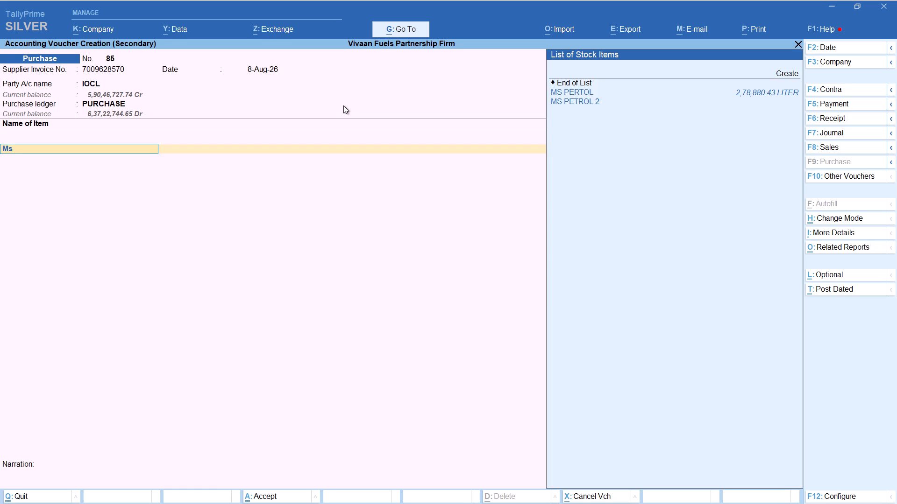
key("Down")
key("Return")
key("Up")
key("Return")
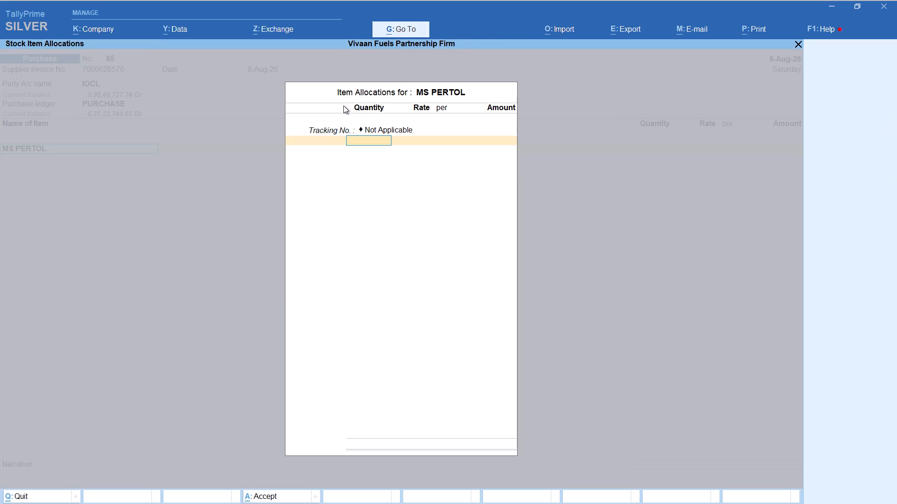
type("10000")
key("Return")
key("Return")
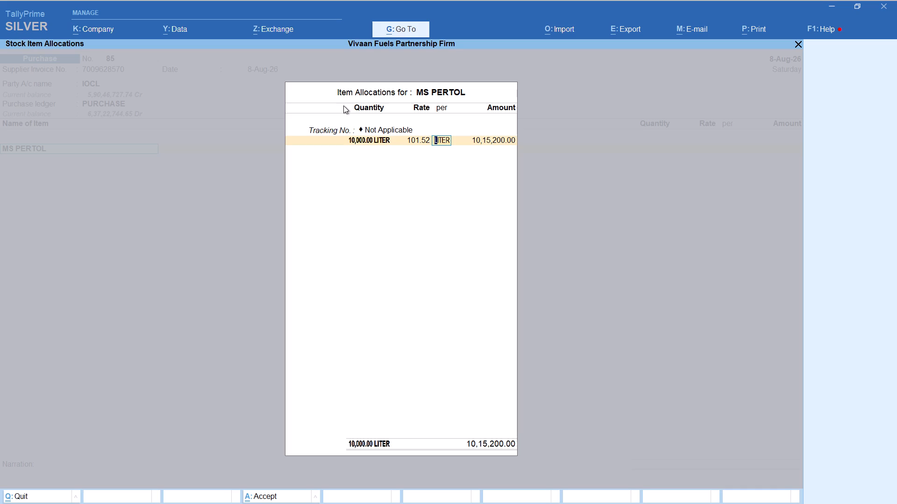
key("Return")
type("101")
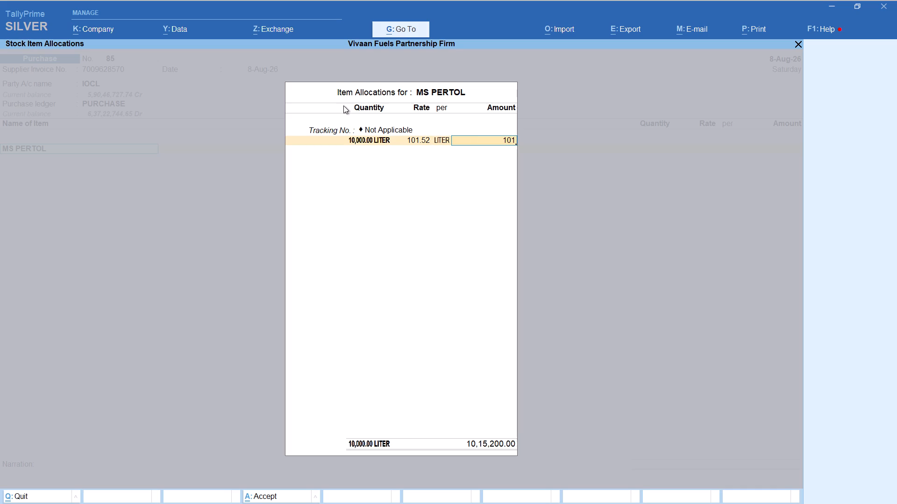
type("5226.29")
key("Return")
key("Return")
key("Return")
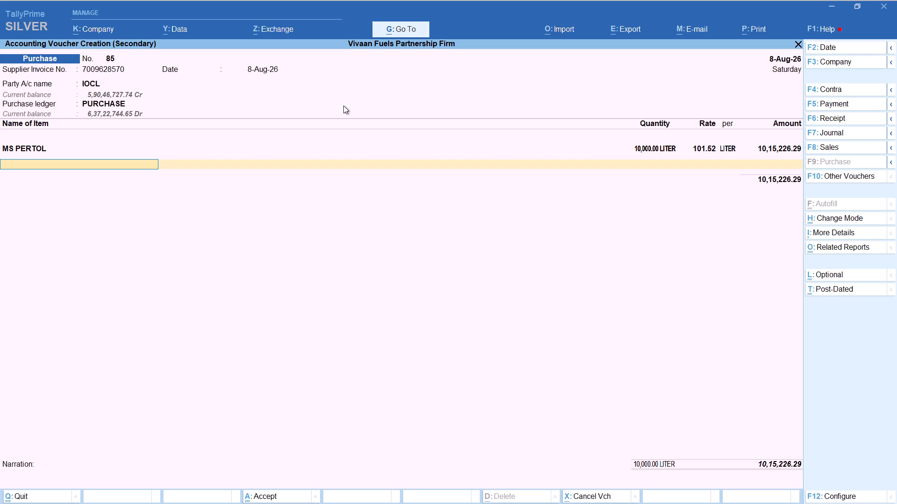
Enter the HSD item with tracking number Not Applicable, quantity 10,000 LITER and amount 9,81,363.36, ending the item list.
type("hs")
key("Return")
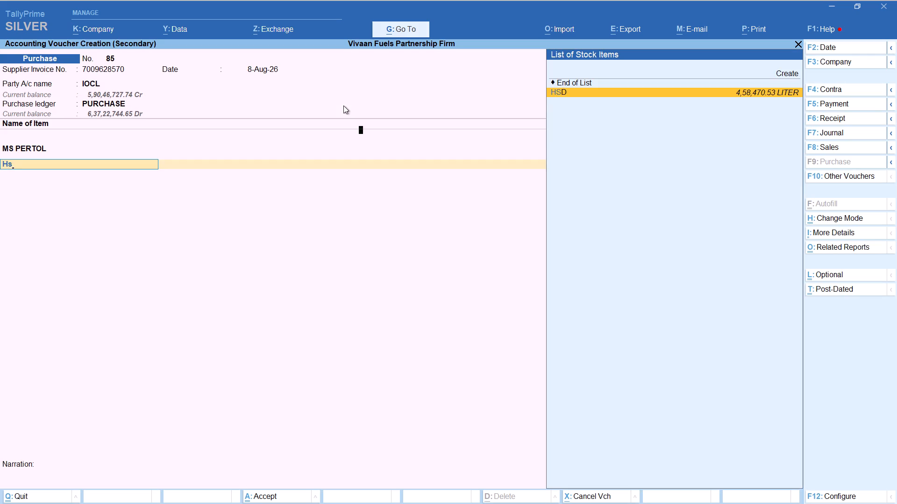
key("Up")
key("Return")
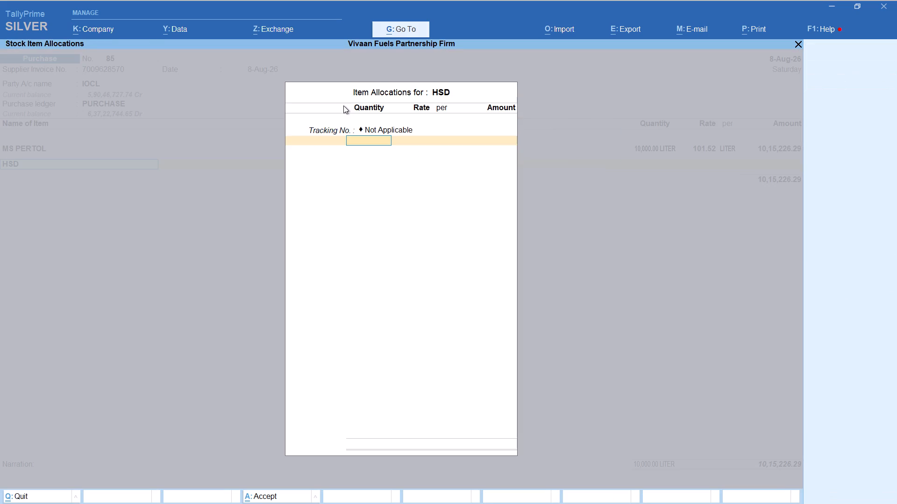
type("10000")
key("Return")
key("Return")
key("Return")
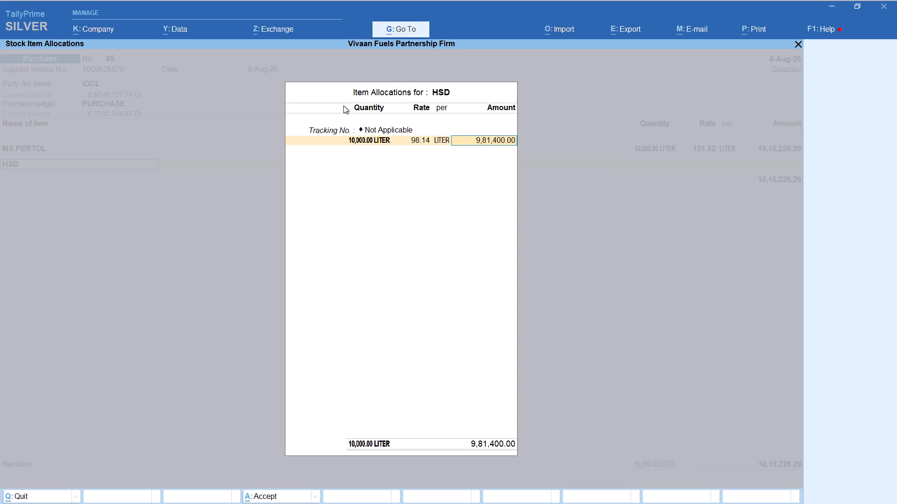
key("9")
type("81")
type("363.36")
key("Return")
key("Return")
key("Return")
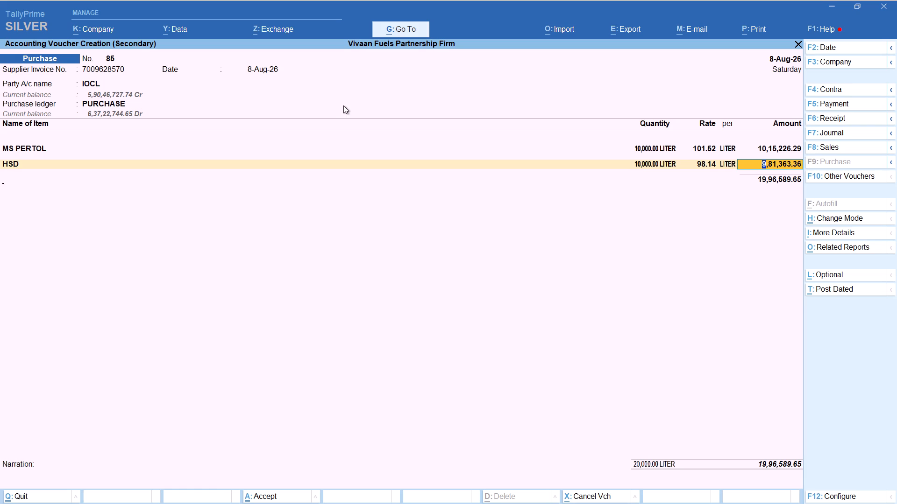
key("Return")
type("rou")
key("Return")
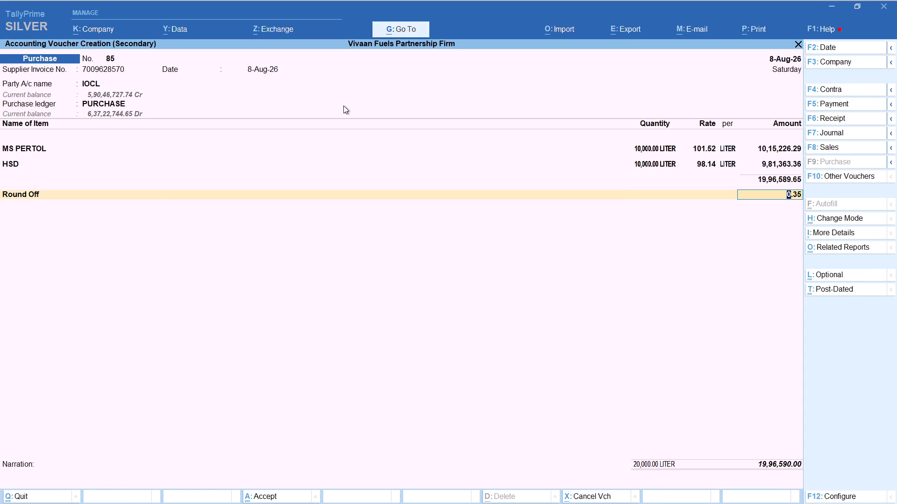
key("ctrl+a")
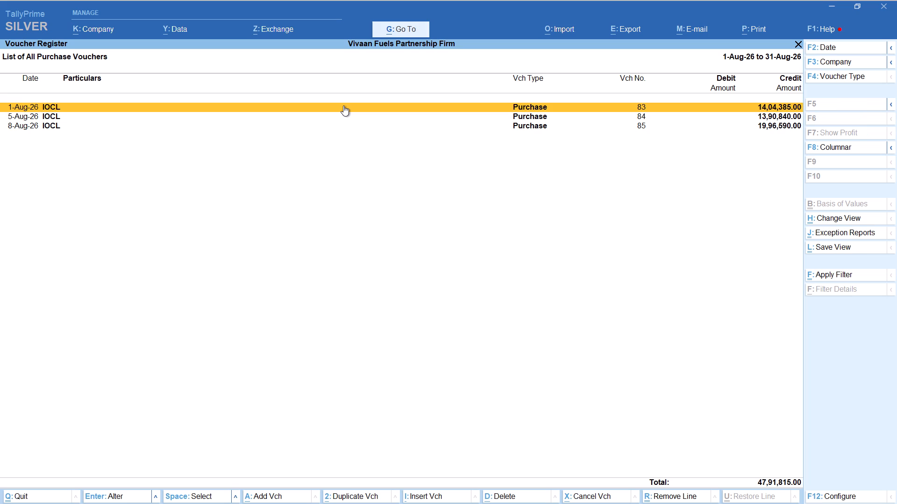
Open the 8-Aug-26 IOCL purchase voucher from the voucher register to review its entries, and close it without changes.
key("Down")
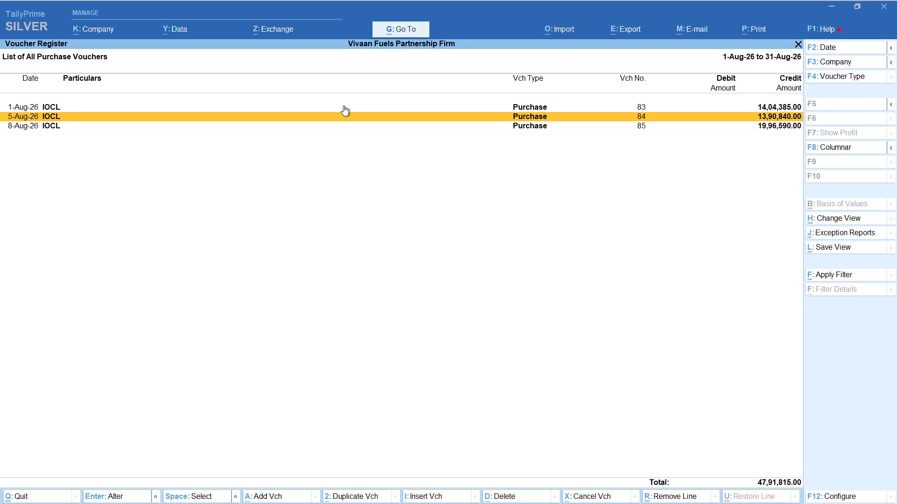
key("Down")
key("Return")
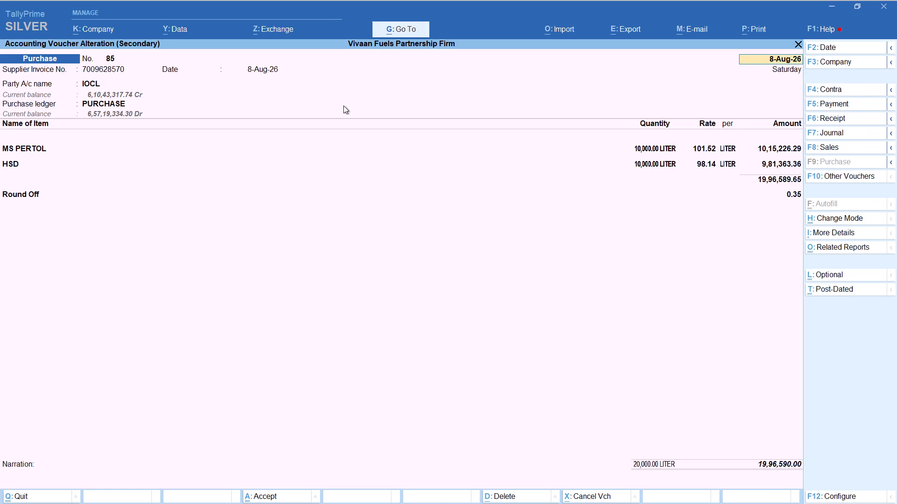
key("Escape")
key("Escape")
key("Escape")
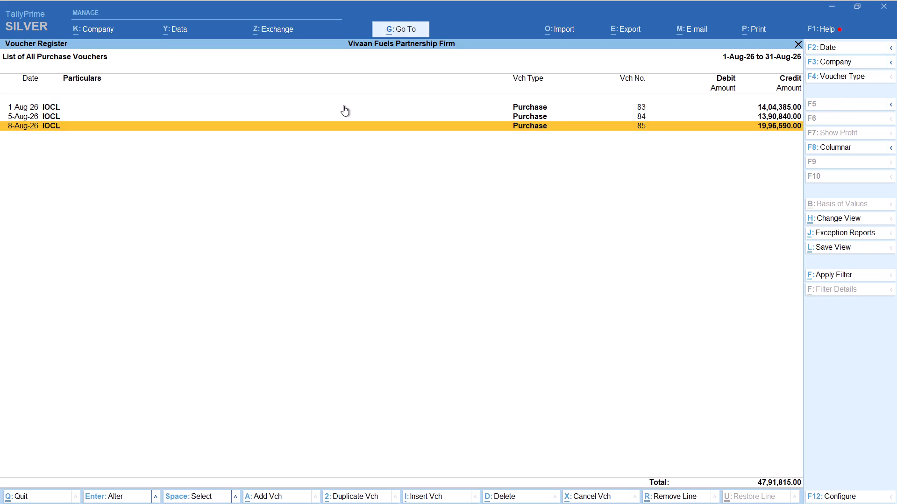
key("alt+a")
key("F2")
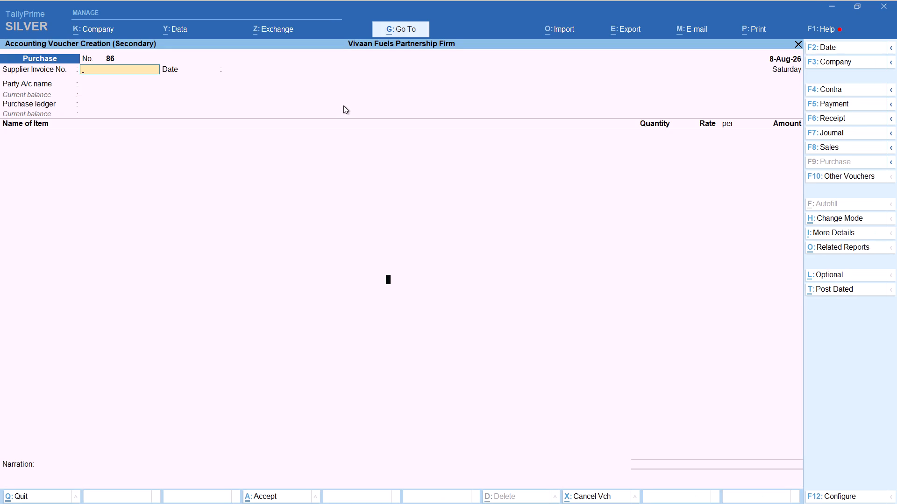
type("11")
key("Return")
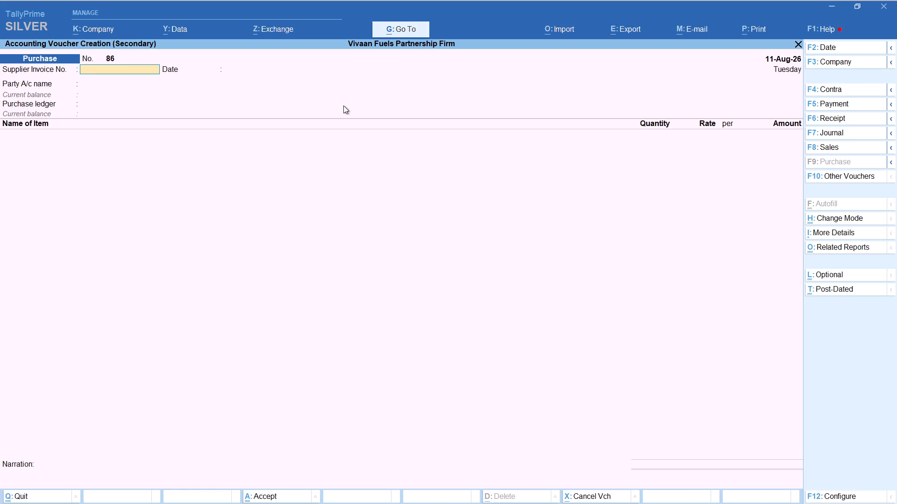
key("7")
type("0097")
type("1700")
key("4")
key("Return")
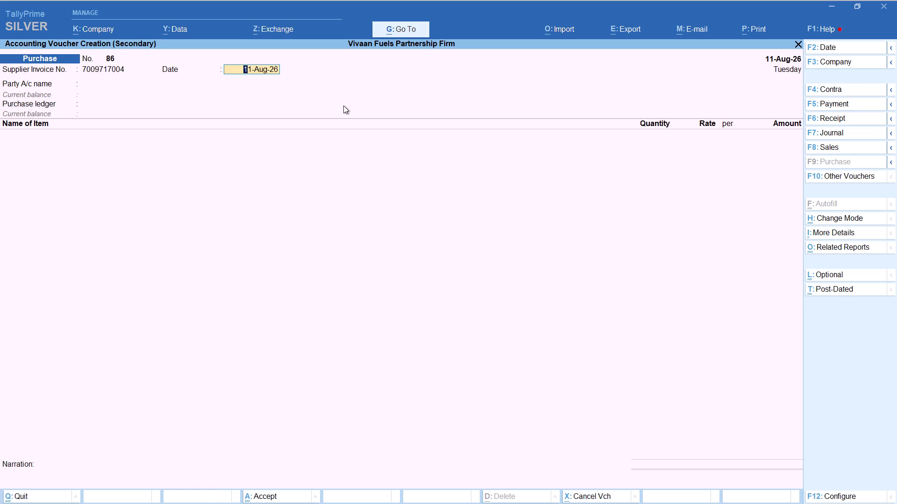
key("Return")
Choose IOCL as the party account with its default party details and PURCHASE as the purchase ledger.
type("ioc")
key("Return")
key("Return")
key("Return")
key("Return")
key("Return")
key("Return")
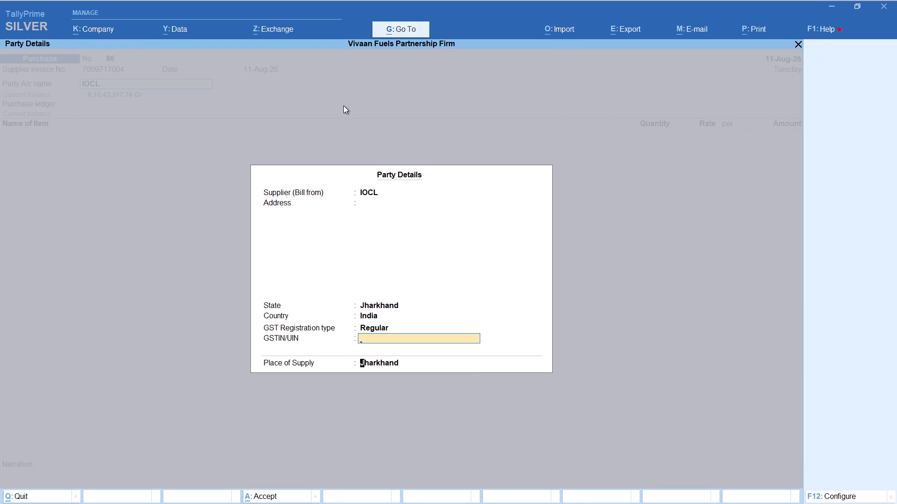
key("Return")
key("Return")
Enter the MS PERTOL item with tracking number Not Applicable, quantity 10,000 LITER and amount 10,15,226.29.
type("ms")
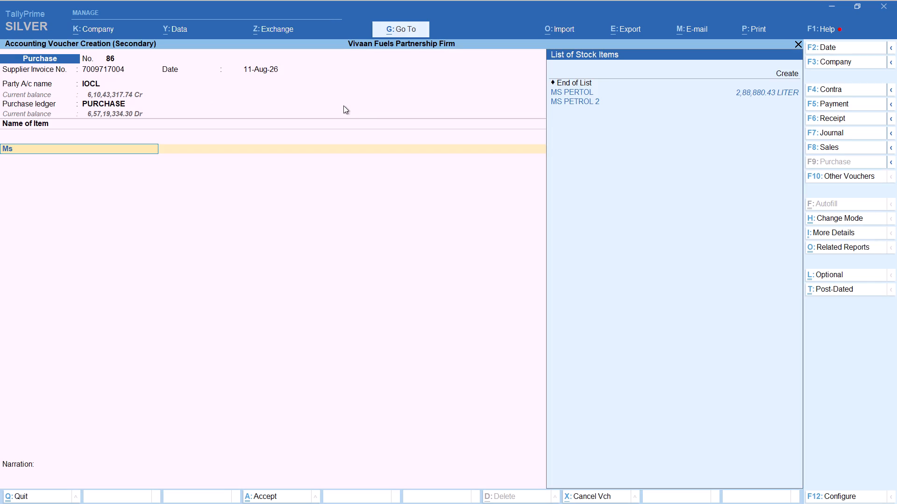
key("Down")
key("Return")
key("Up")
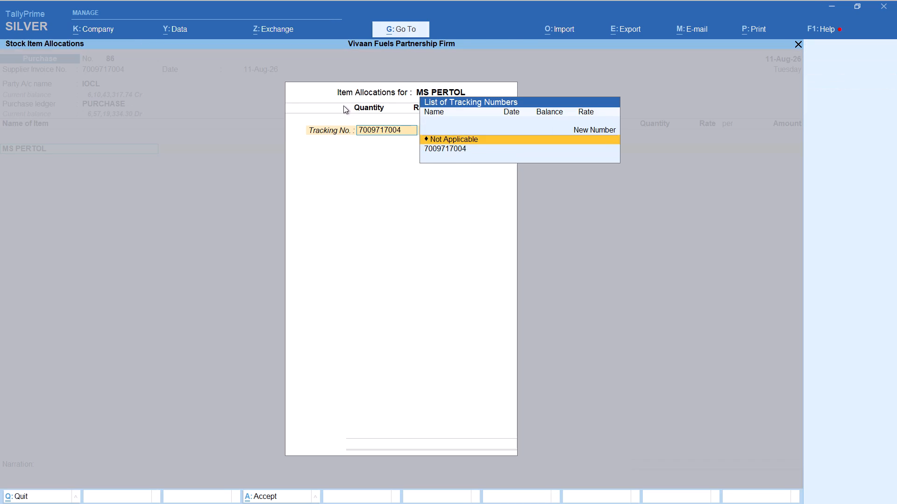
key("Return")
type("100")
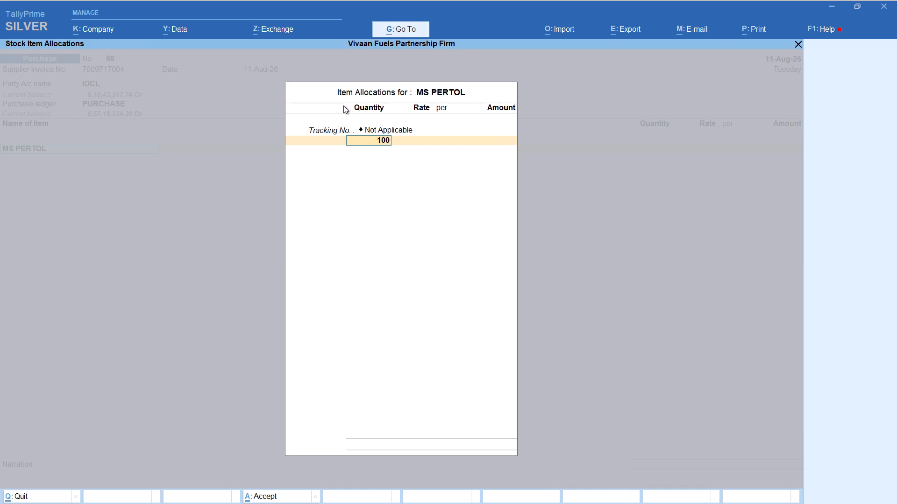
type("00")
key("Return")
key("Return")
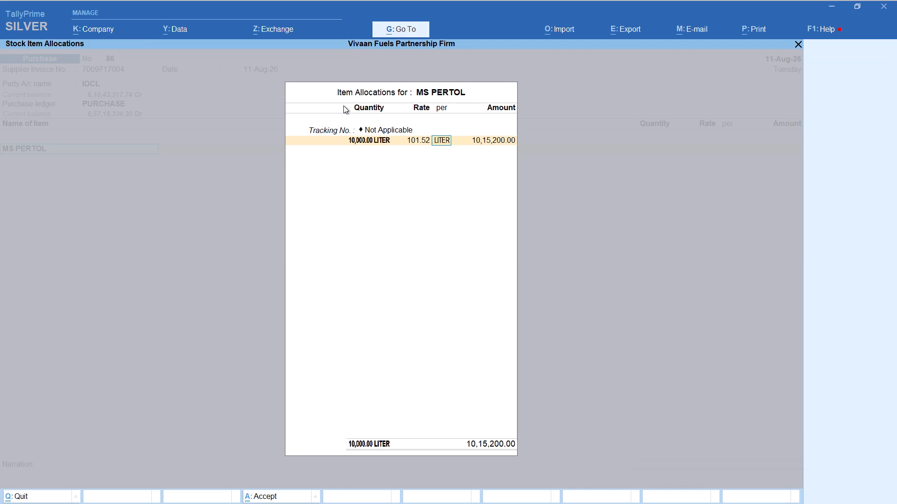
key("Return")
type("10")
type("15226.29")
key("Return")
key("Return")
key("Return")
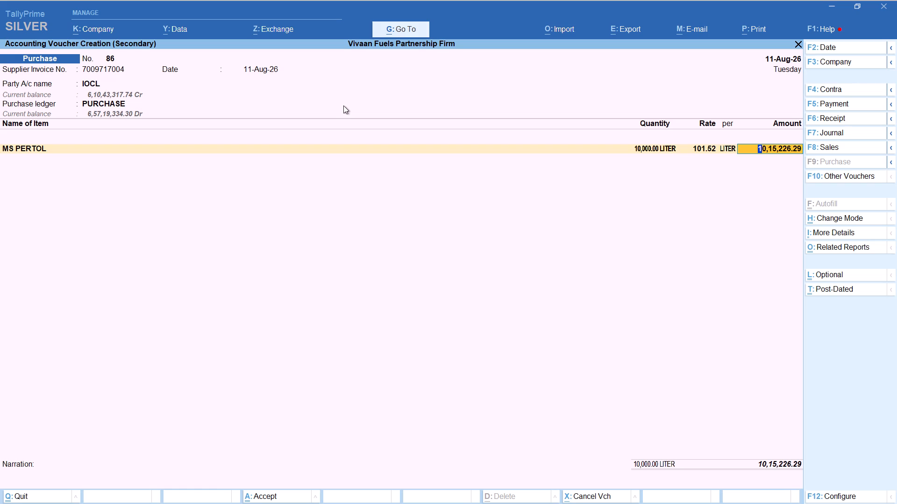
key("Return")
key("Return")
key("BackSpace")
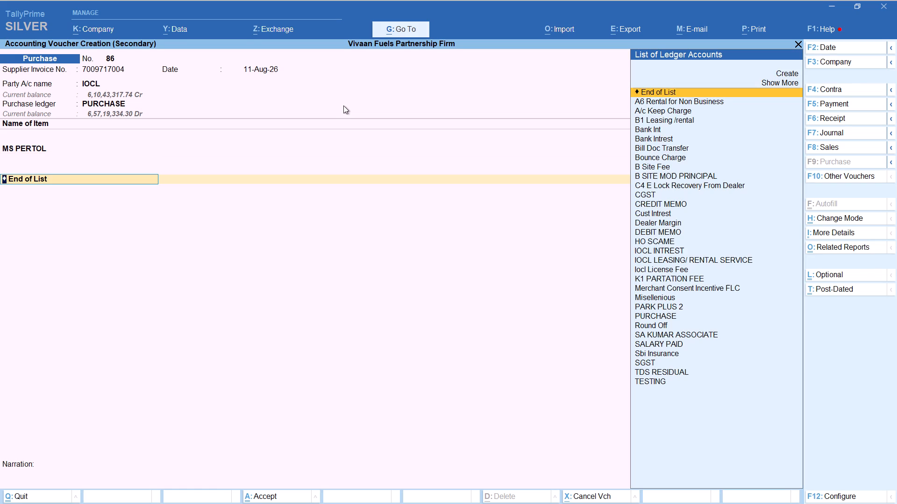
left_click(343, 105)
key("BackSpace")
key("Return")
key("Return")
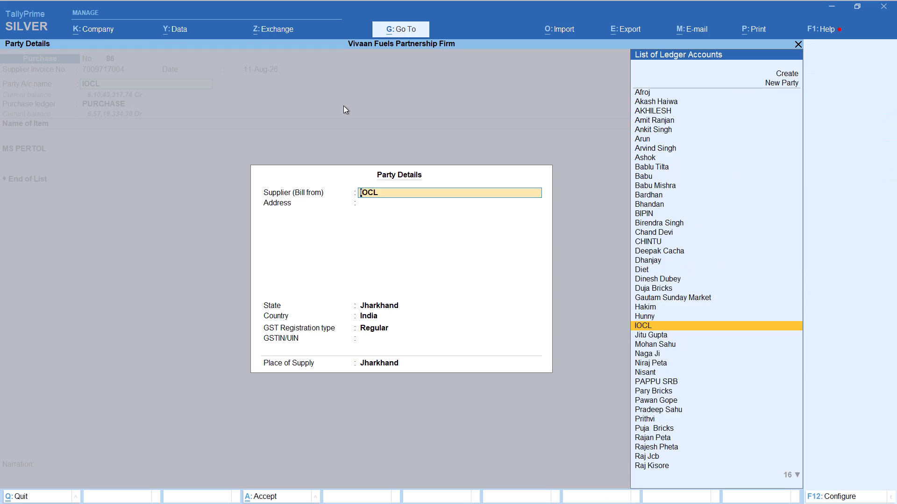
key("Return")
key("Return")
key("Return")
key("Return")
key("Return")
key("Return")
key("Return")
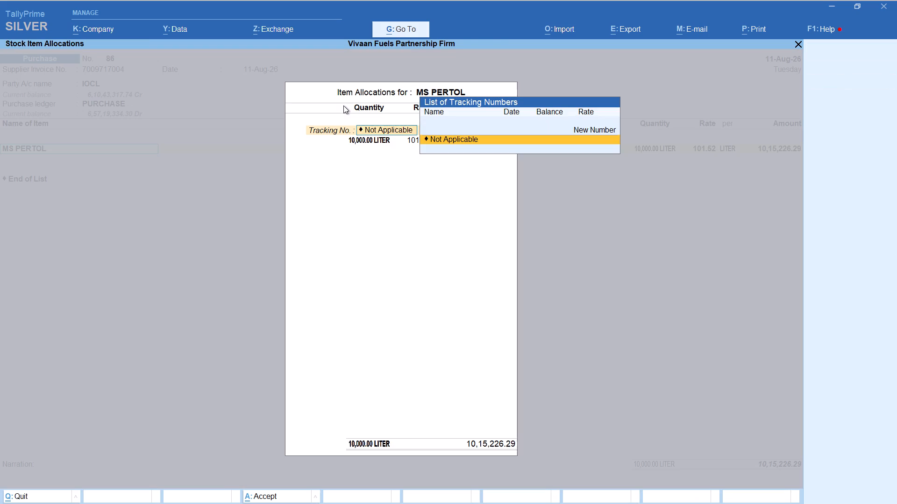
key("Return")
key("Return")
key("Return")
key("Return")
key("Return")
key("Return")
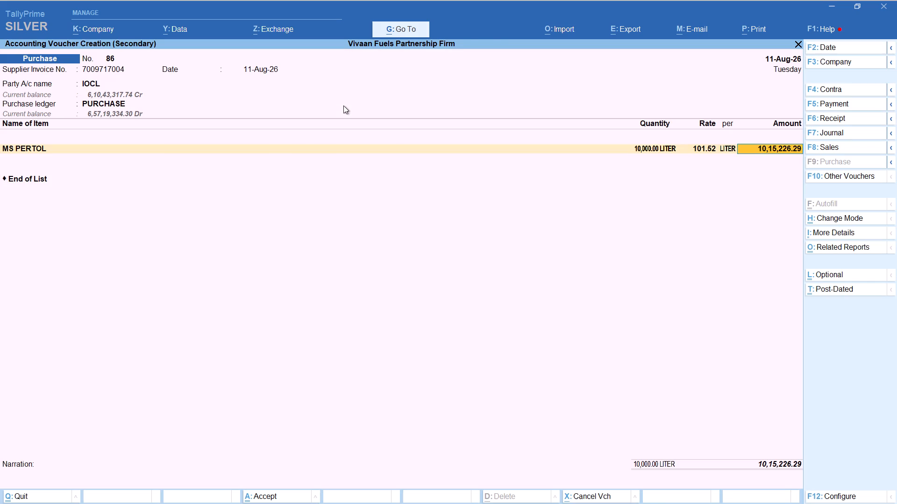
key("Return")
Add the HSD item with tracking number Not Applicable, quantity 1,000 LITER and amount 9,81,363.36.
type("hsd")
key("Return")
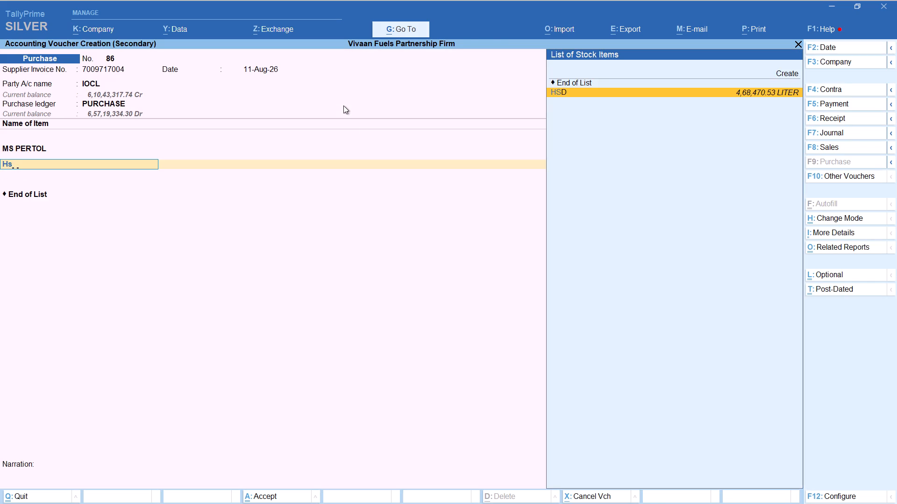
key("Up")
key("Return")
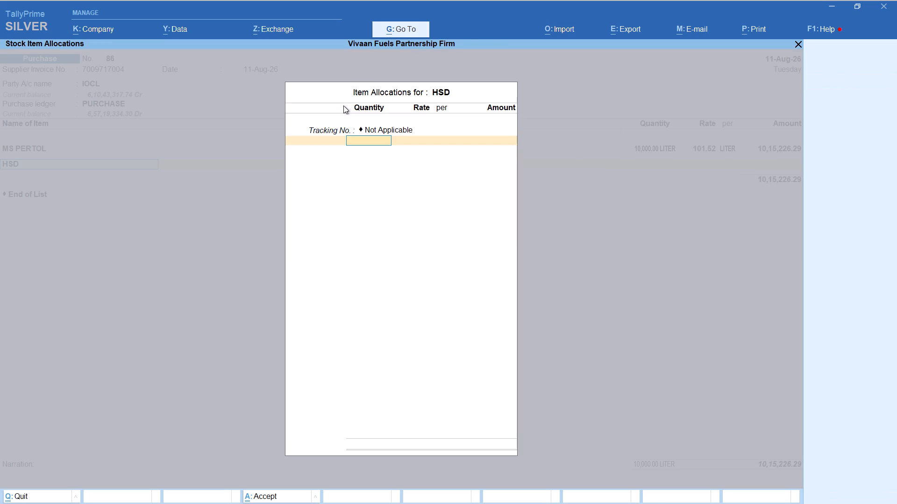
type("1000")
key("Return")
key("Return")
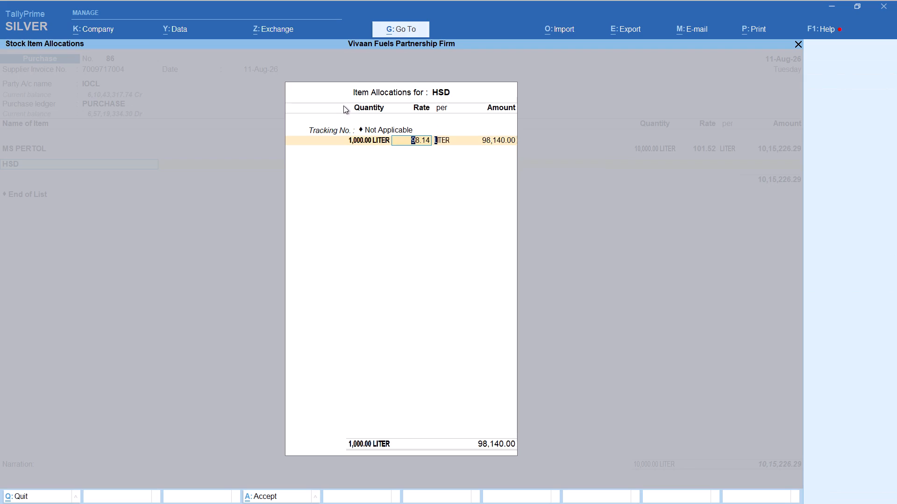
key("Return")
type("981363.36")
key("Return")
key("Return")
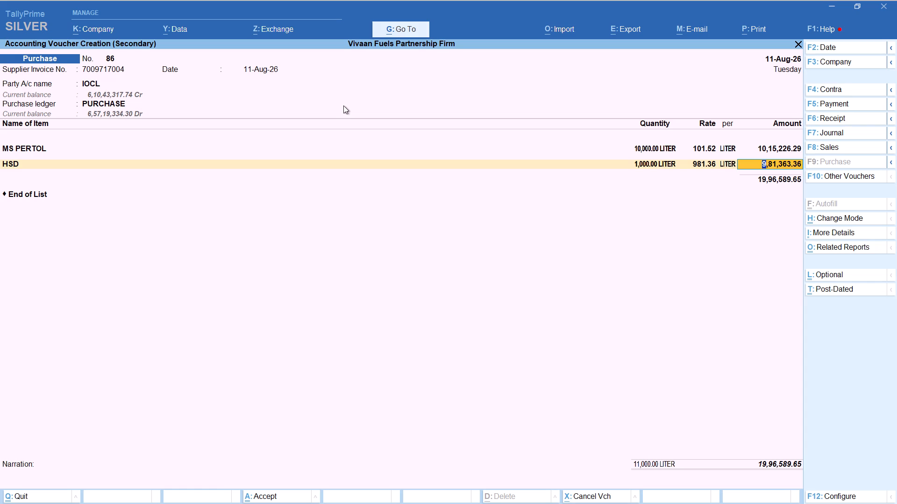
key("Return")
End the item list, add the Round Off ledger with 0.35, and save the 11-Aug-26 purchase voucher.
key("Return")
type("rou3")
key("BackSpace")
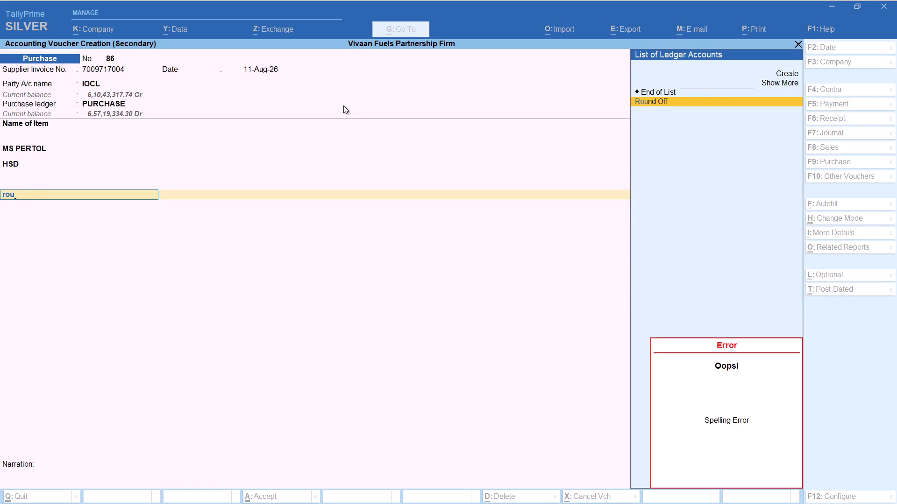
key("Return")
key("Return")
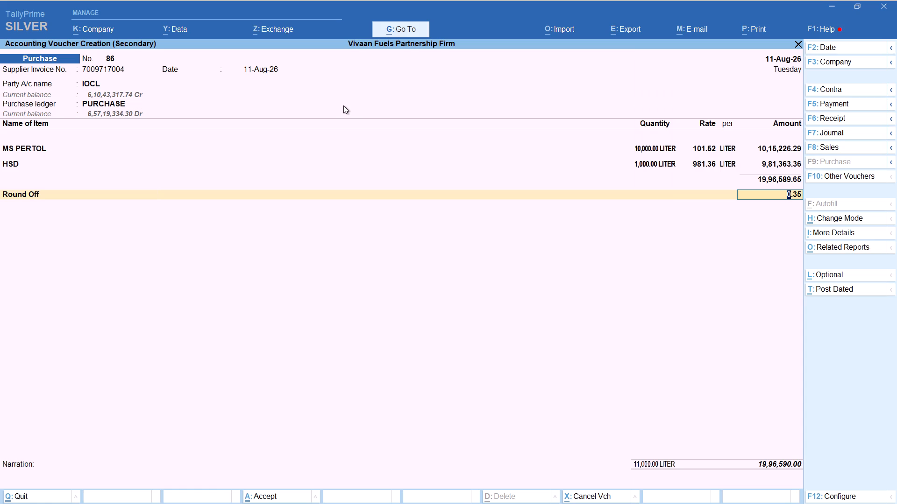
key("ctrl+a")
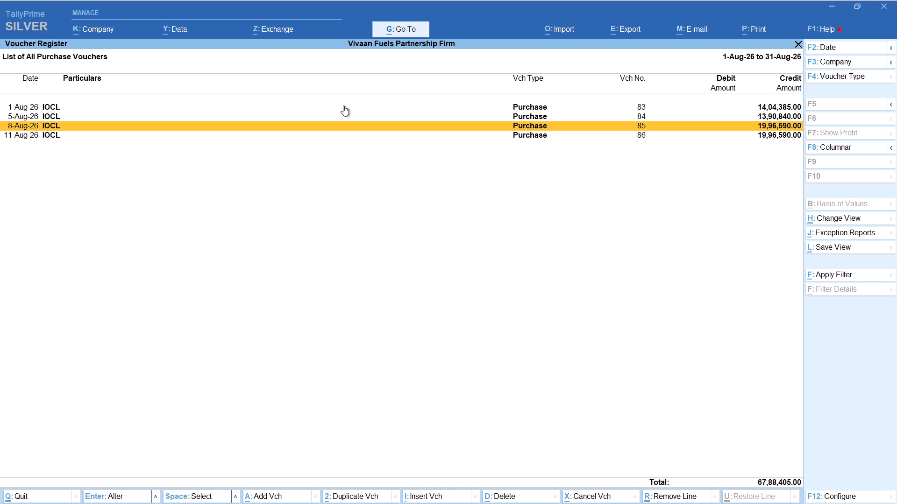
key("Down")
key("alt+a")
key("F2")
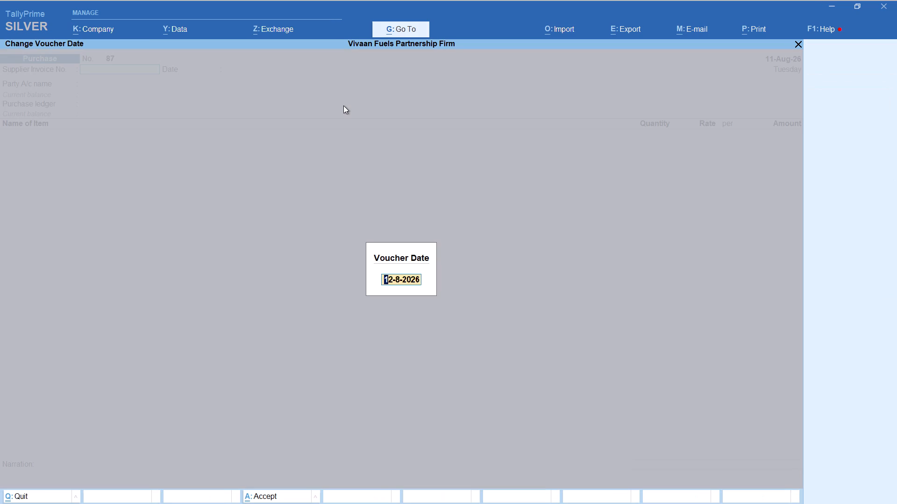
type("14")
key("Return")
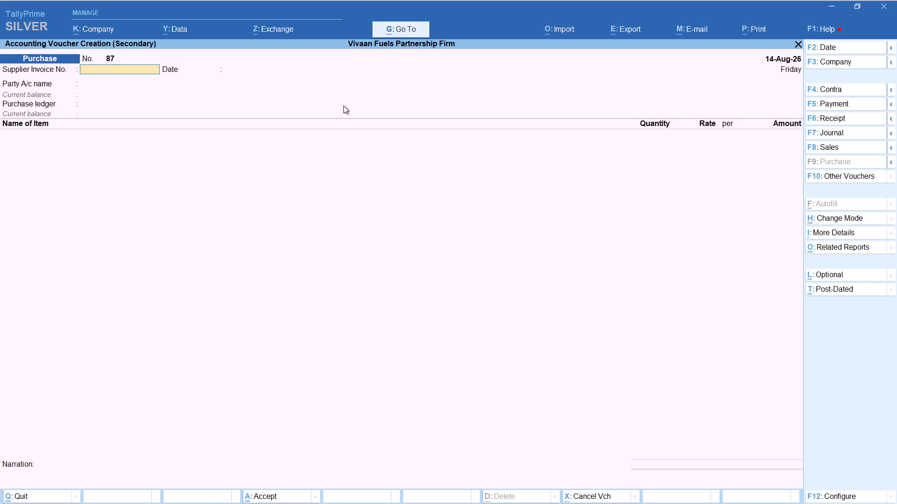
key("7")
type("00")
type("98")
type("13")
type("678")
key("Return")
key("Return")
Choose IOCL as the party account for the 14-Aug-26 purchase voucher.
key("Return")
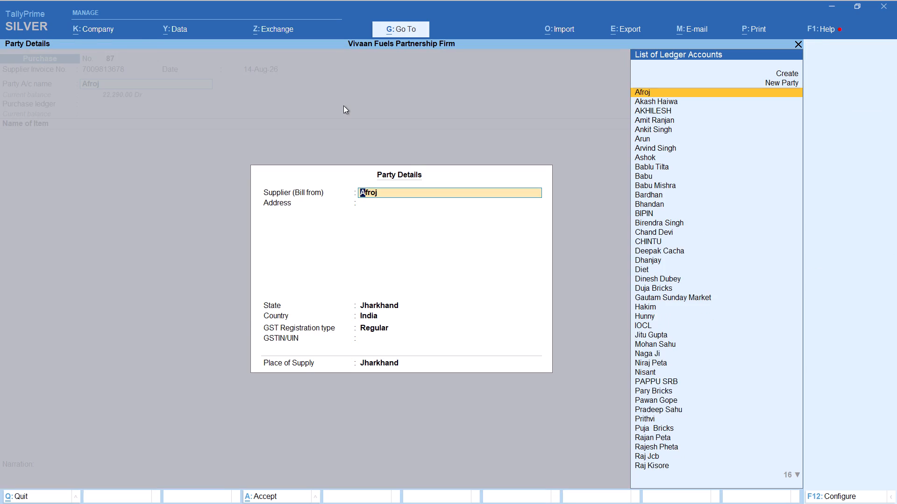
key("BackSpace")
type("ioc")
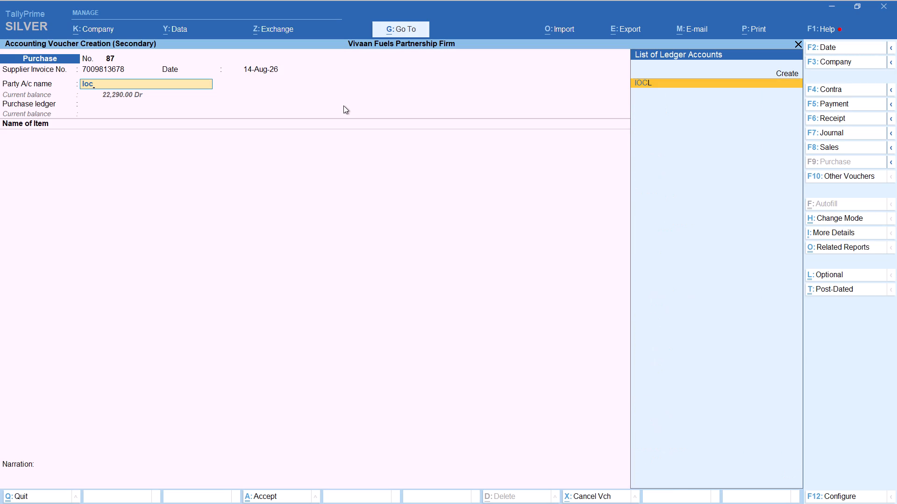
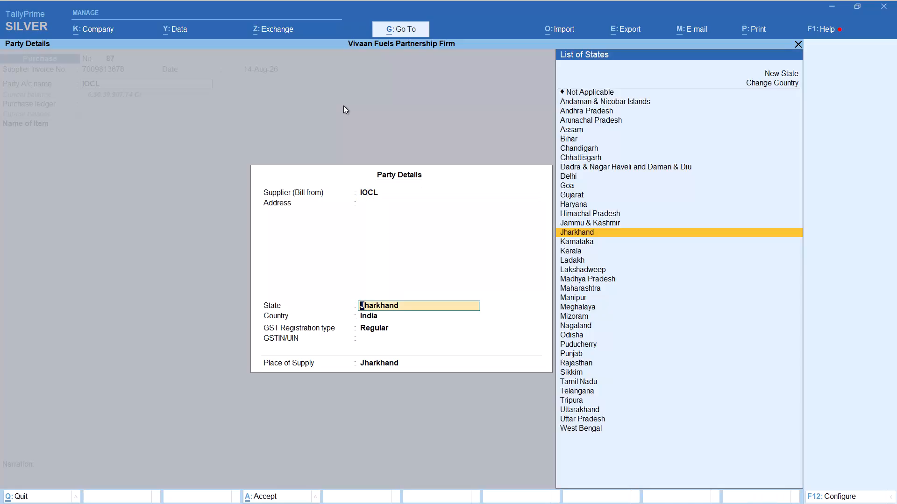
Accept the default IOCL party details and the PURCHASE ledger for the 14-Aug-26 voucher.
key("Return")
key("Return")
key("Return")
key("Return")
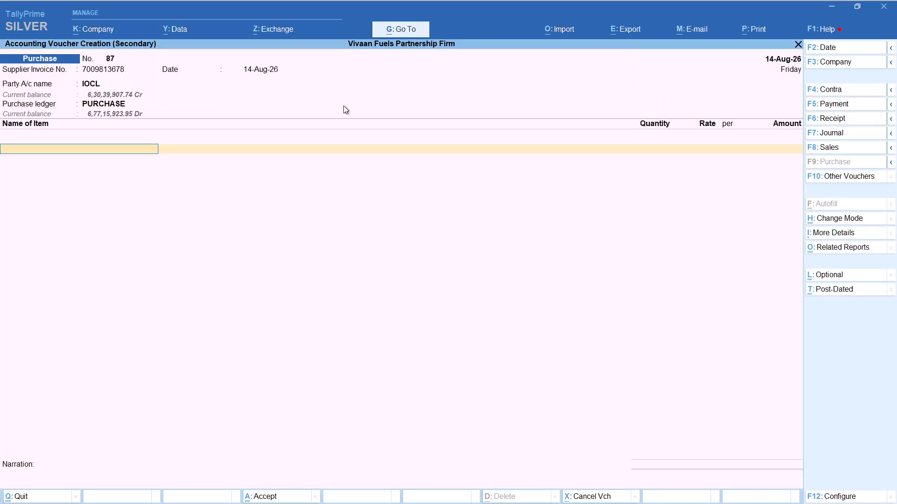
Add the MS PERTOL item with tracking number Not Applicable, quantity 9,000 LITER and amount 9,13,703.66.
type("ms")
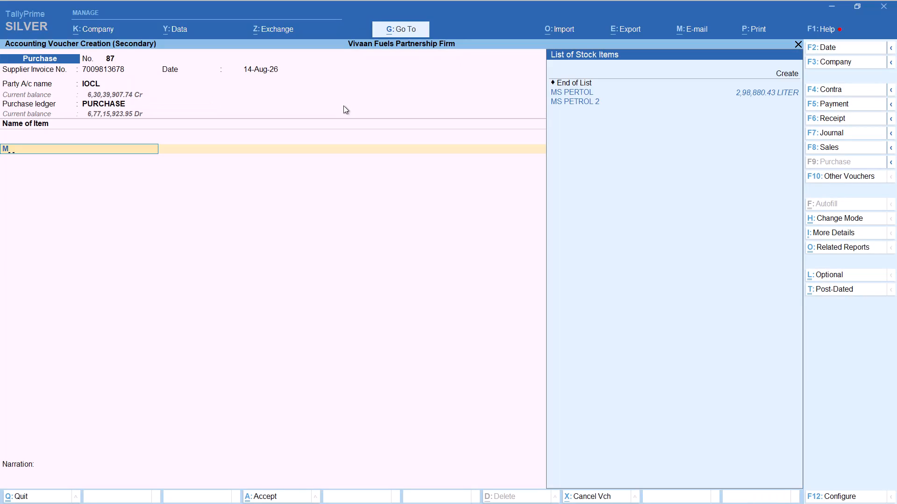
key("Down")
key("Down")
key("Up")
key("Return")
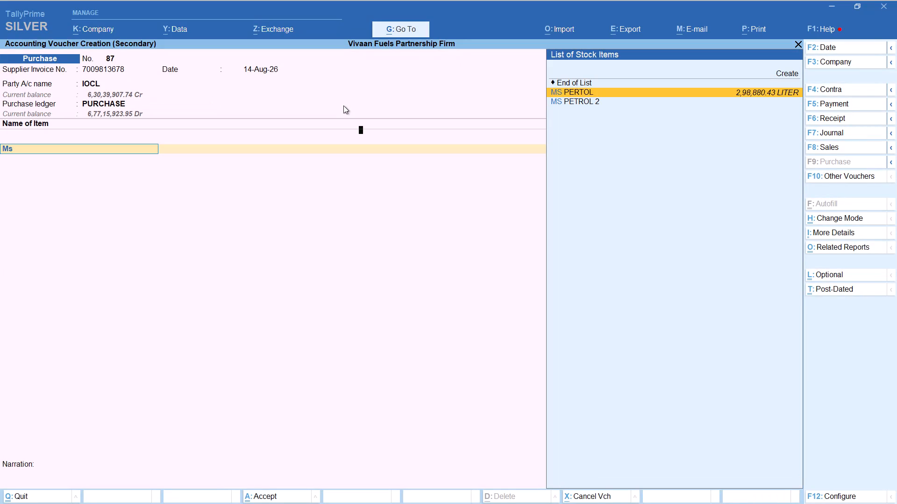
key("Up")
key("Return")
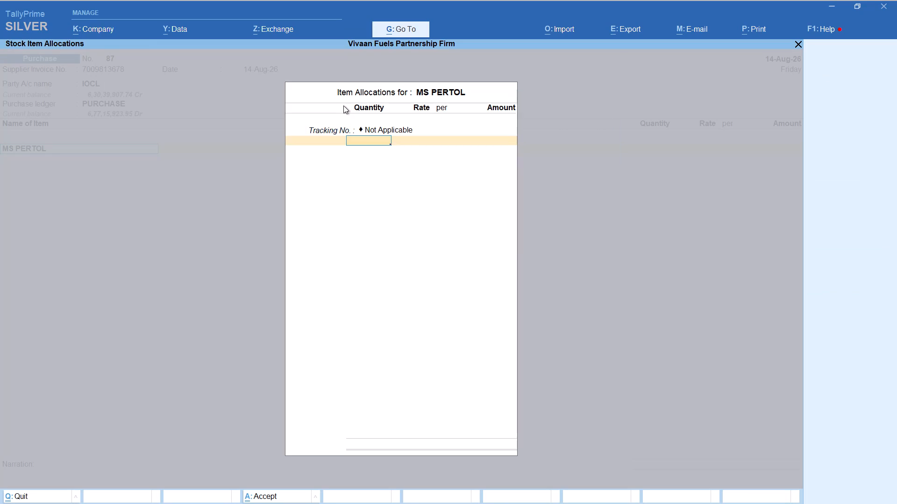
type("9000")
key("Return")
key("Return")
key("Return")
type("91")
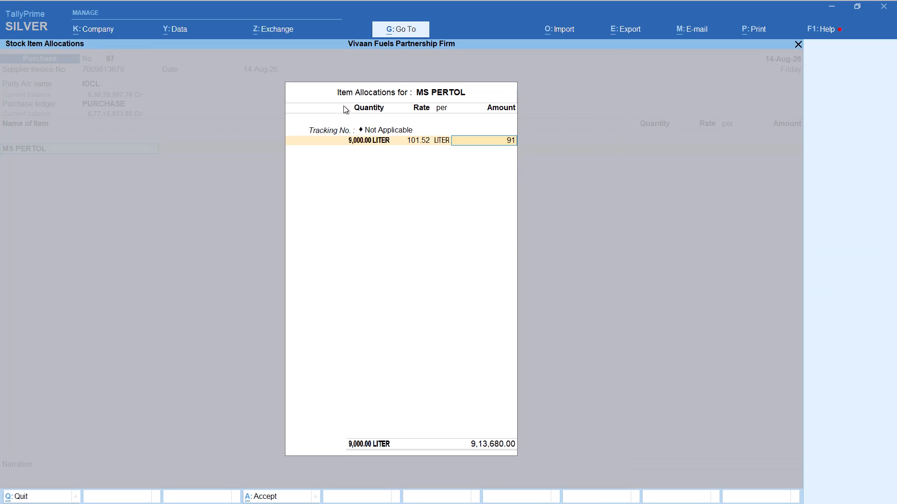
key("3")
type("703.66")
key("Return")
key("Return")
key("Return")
Add the HSD item with tracking number Not Applicable, quantity 9,000 LITER and amount 8,83,227.03.
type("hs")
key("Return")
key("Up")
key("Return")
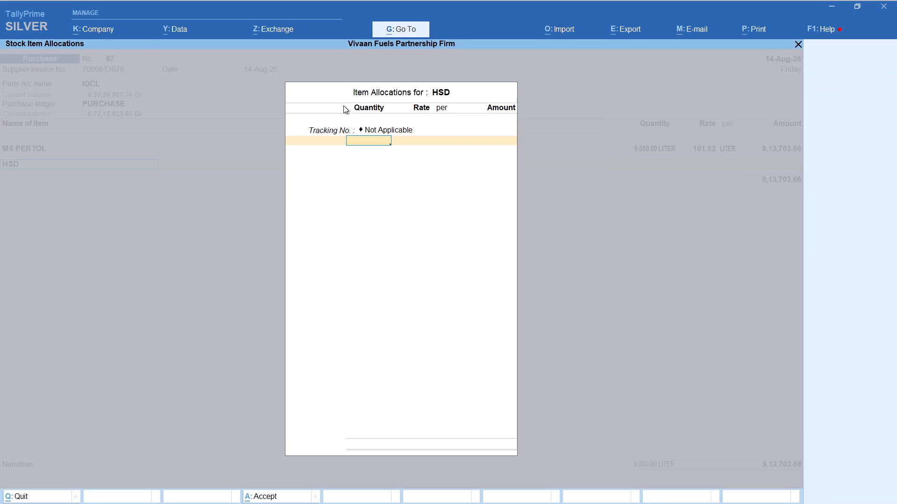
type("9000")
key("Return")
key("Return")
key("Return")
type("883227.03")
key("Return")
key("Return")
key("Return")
End the item list, add the Round Off ledger with 0.31, and save the 14-Aug-26 purchase voucher.
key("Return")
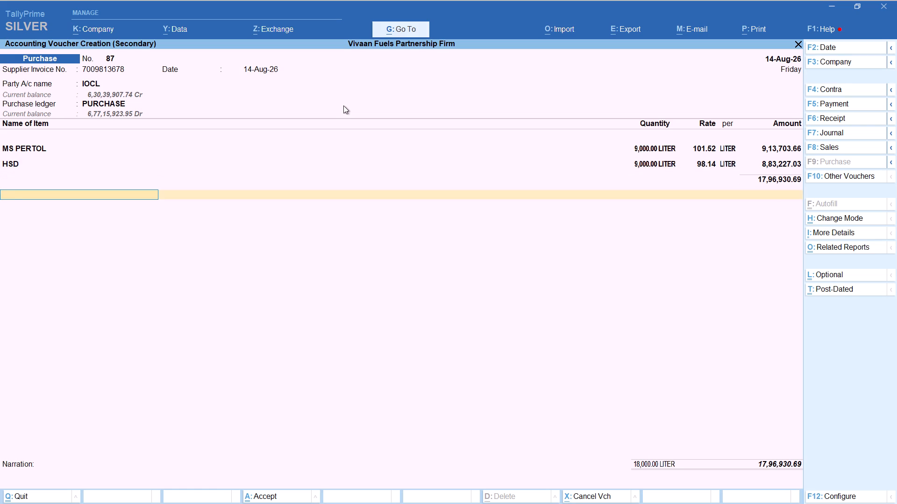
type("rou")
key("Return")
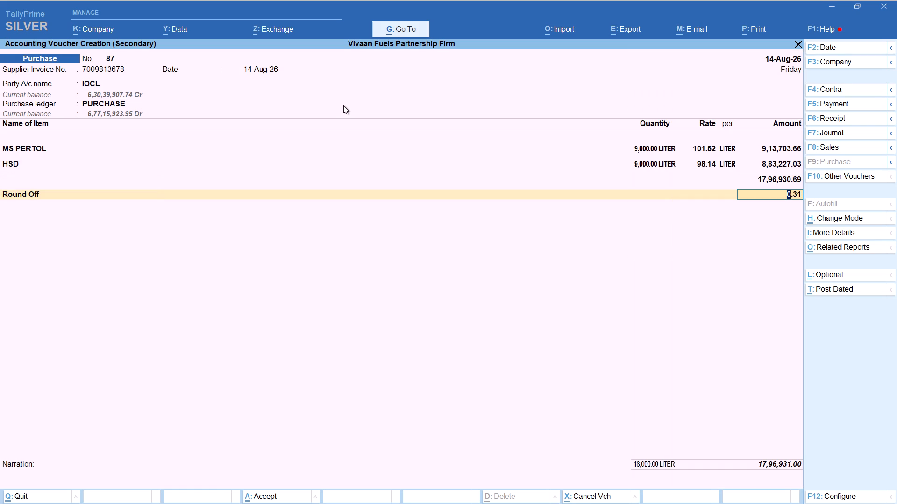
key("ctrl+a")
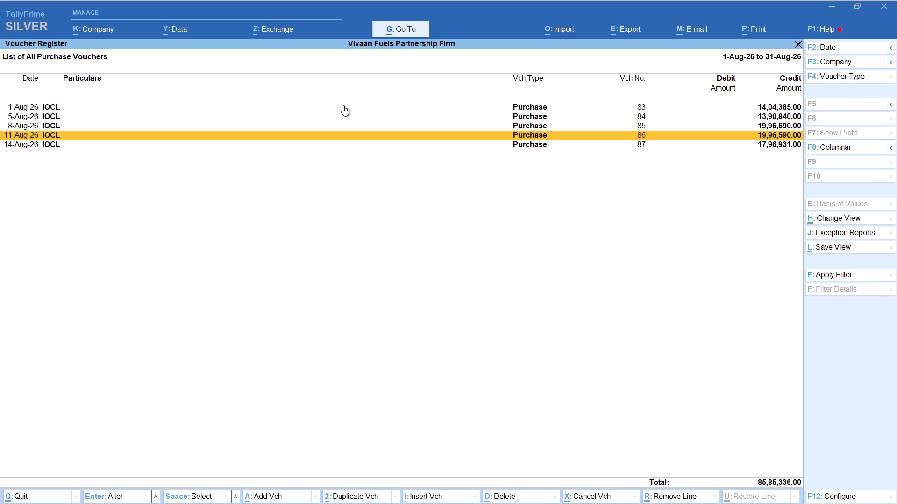
Open the saved 14-Aug-26 IOCL purchase voucher to review its entries, and close it without changes.
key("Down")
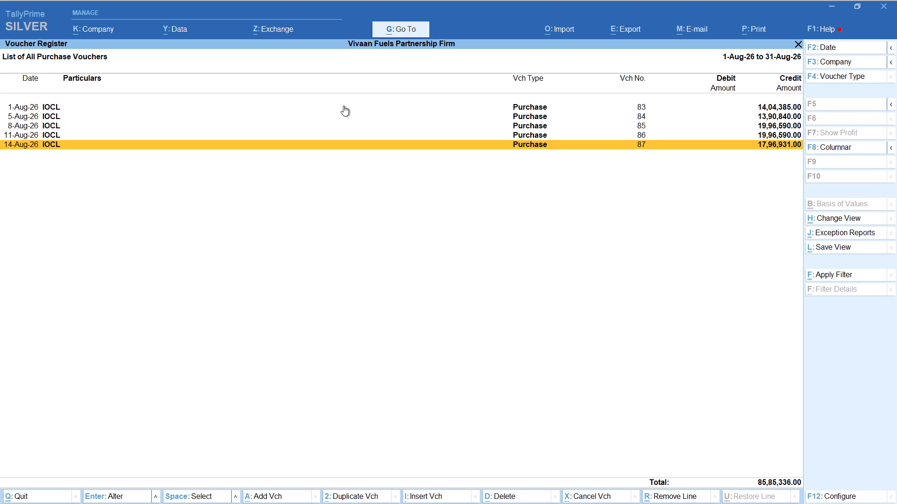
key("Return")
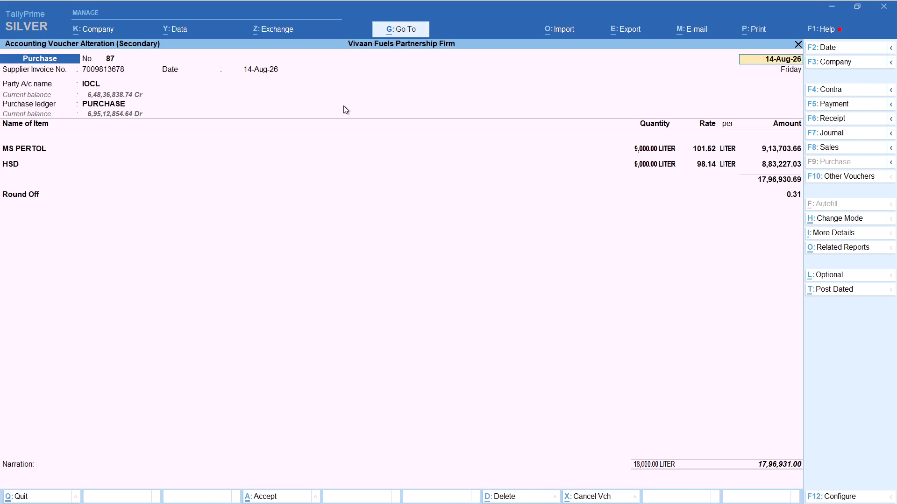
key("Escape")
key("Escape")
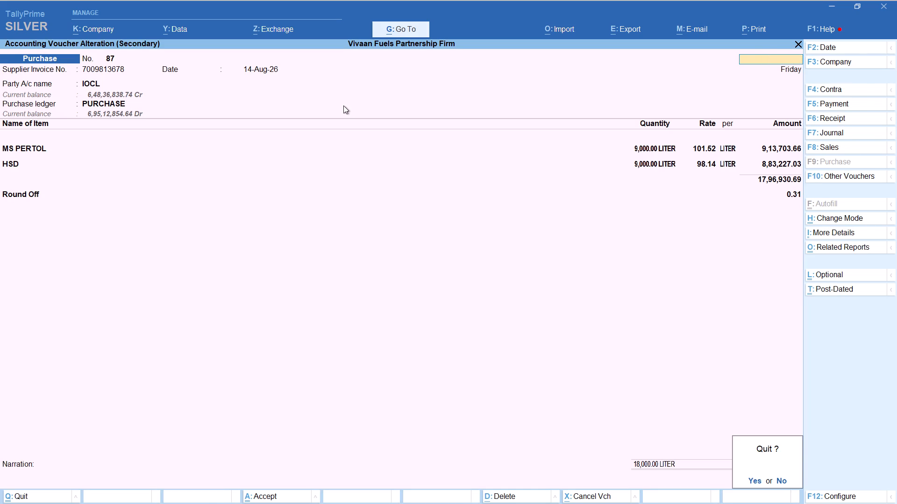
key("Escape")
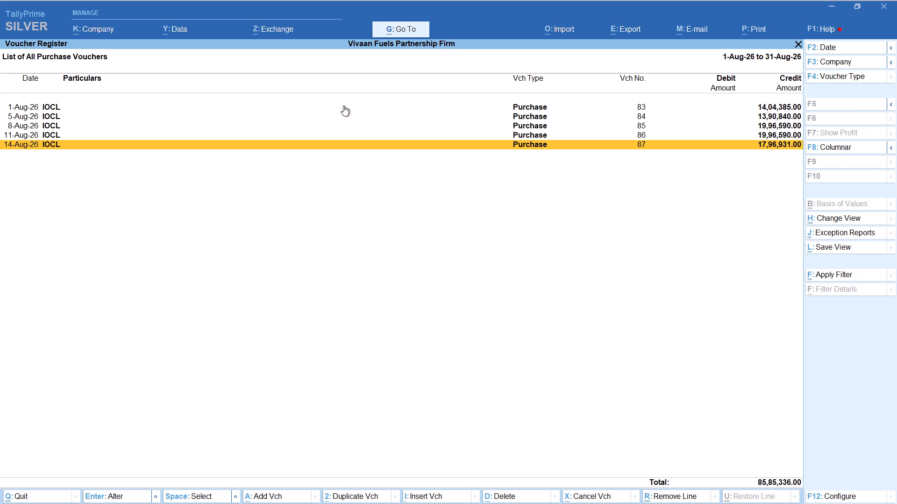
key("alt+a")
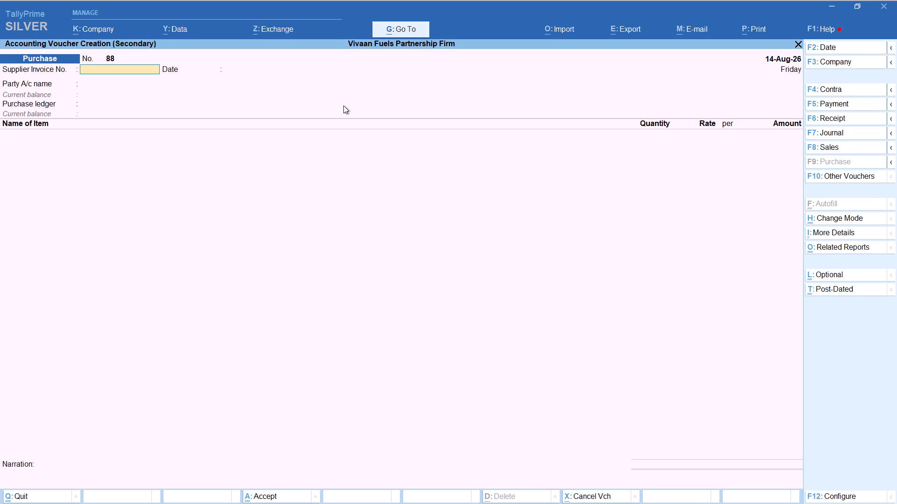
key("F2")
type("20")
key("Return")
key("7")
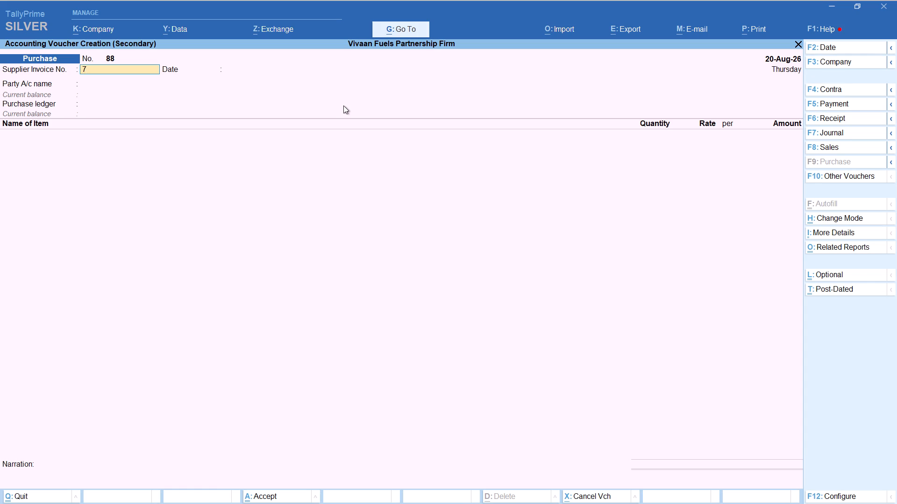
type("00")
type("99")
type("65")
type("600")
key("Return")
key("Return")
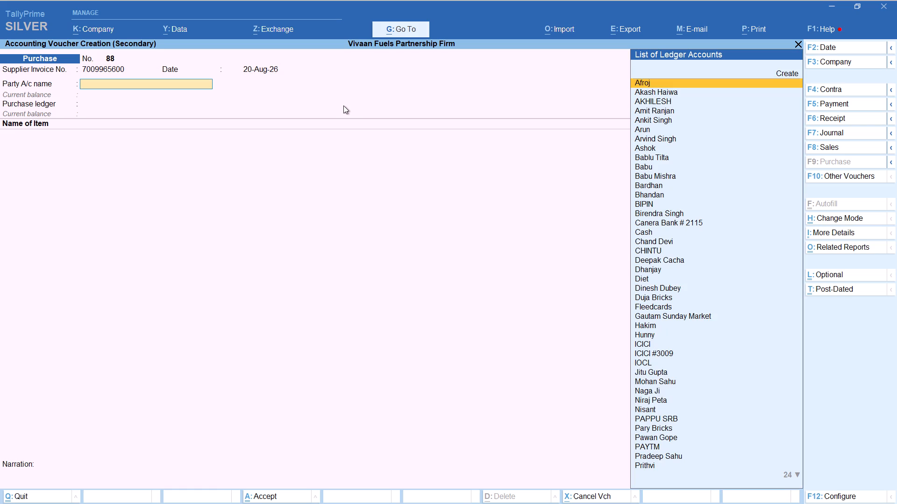
Choose IOCL as the party account, accepting its default party details and the PURCHASE ledger.
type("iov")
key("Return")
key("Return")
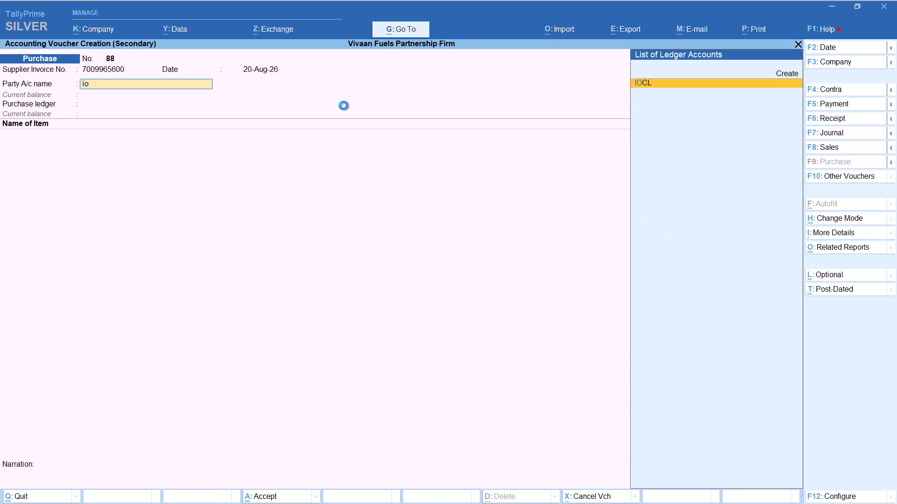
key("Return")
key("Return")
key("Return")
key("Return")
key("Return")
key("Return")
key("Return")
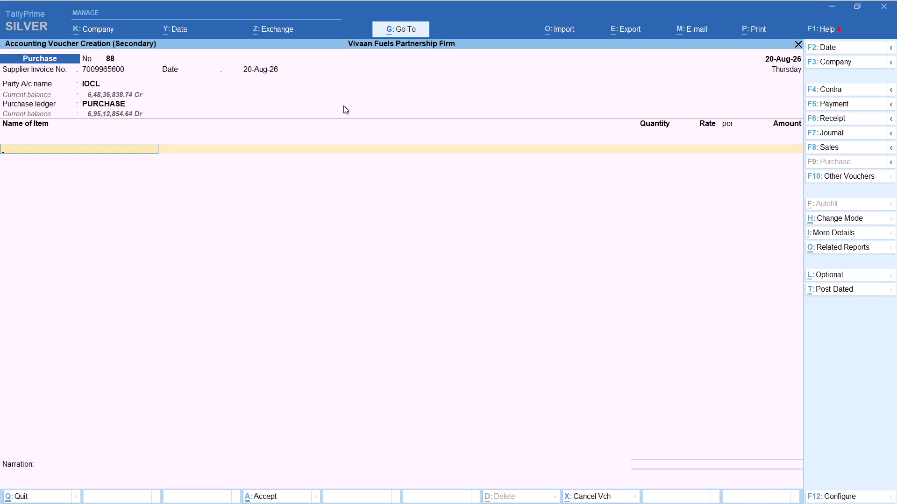
Add the MS PERTOL item with tracking number Not Applicable, quantity 10,000 LITER and amount 10,15,226.29.
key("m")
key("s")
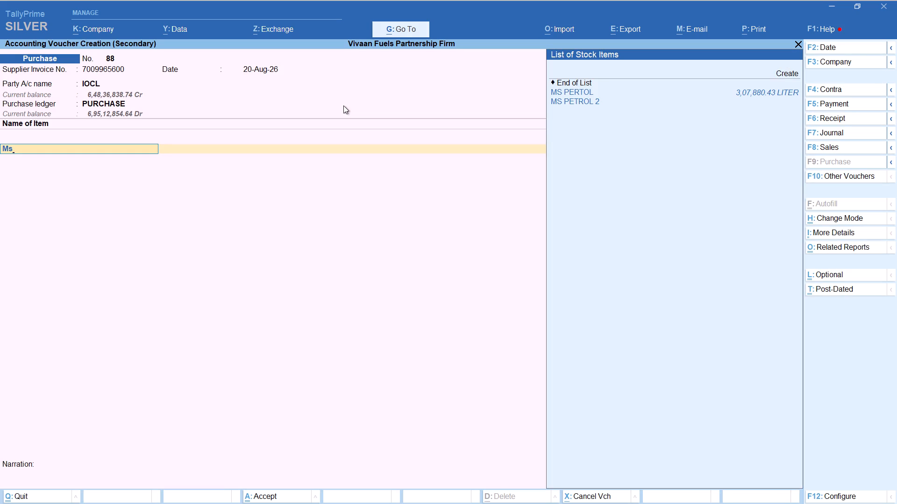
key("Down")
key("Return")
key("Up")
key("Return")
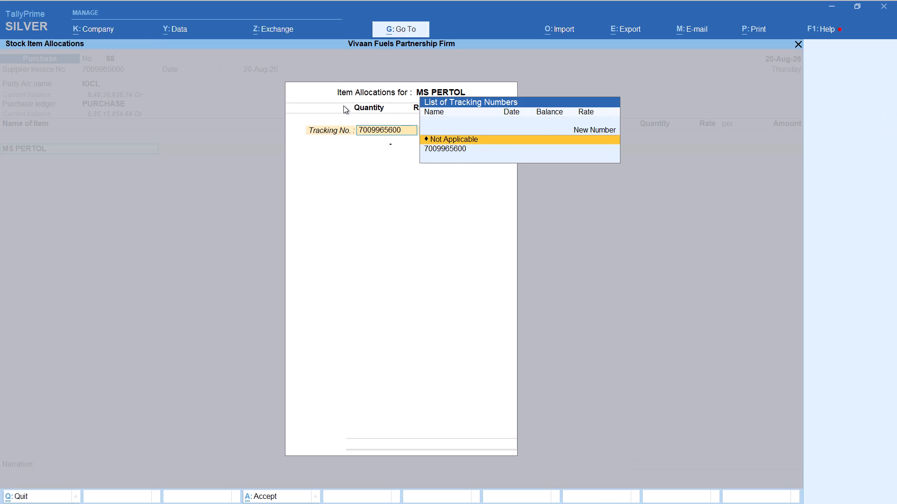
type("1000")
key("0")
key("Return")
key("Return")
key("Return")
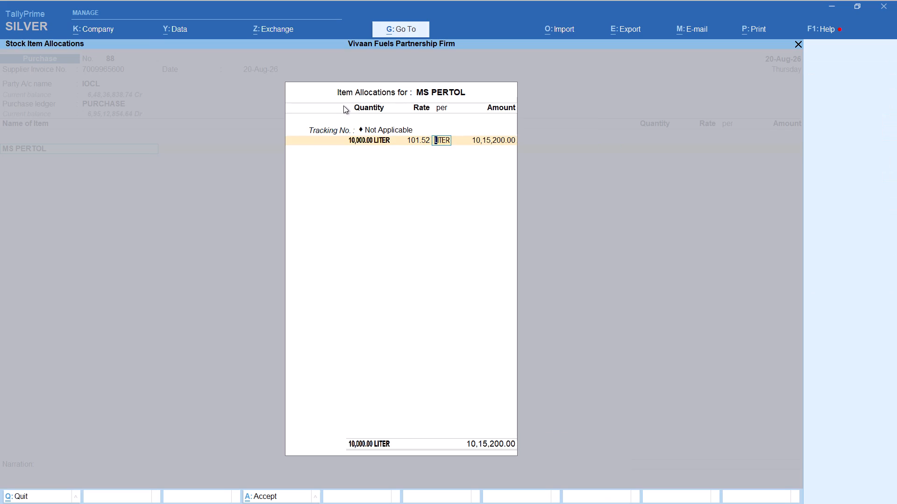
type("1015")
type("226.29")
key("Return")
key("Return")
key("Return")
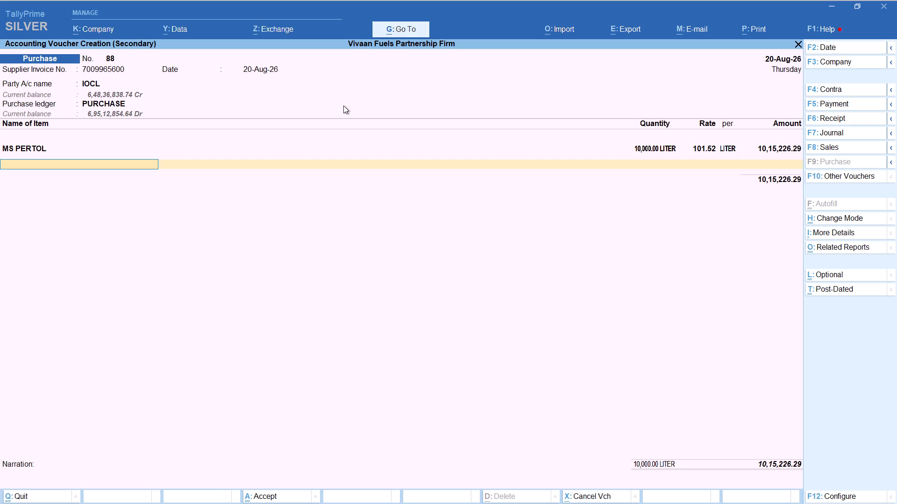
Add the HSD item with tracking number Not Applicable and enter 1000 as its quantity.
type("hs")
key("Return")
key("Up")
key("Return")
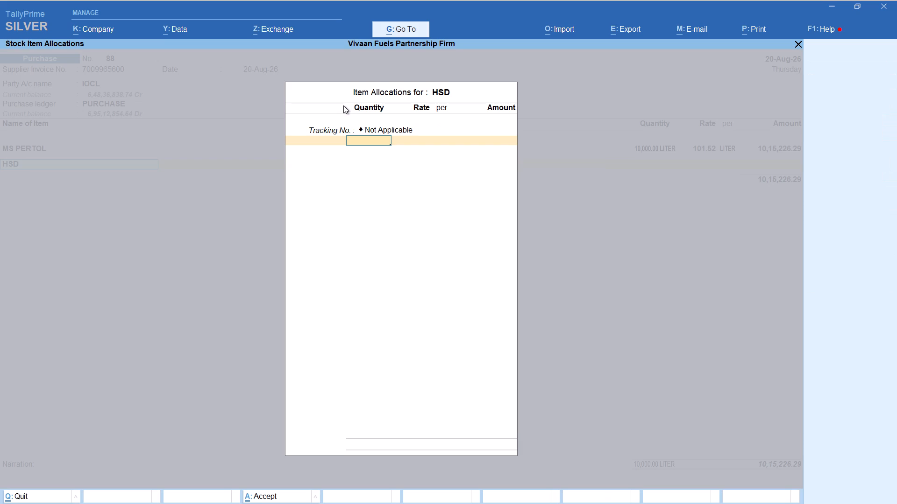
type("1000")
Complete the HSD item allocation with a quantity of 10,000 LITER and an amount of 9,81,363.29.
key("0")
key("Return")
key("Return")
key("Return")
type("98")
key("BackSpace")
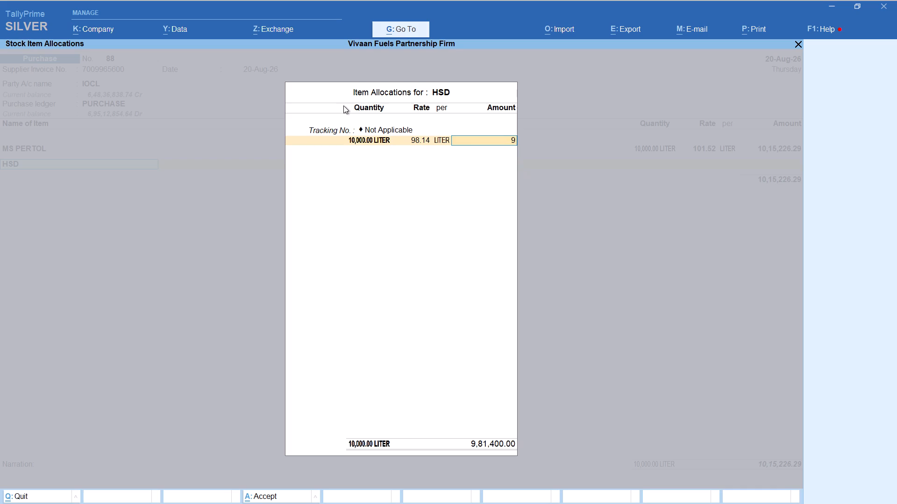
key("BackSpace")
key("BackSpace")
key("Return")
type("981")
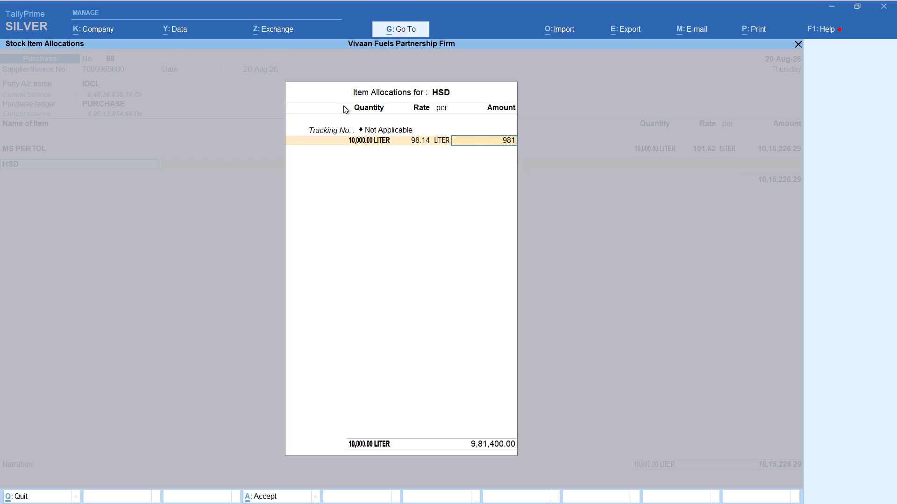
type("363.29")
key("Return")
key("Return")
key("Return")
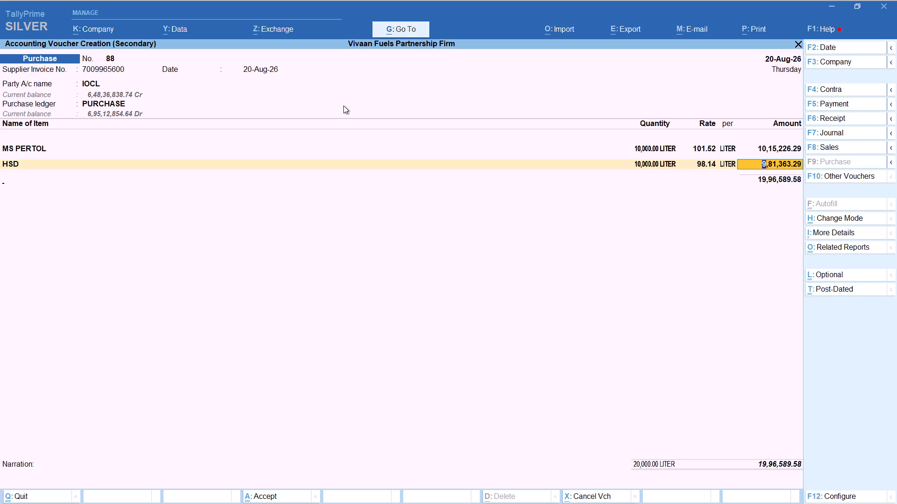
Add the Round Off ledger below the items and save the 20-Aug-26 IOCL purchase voucher.
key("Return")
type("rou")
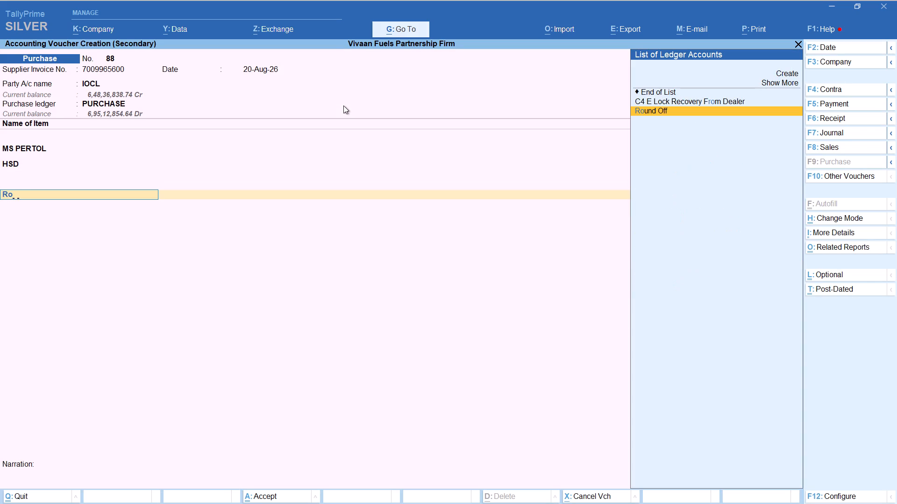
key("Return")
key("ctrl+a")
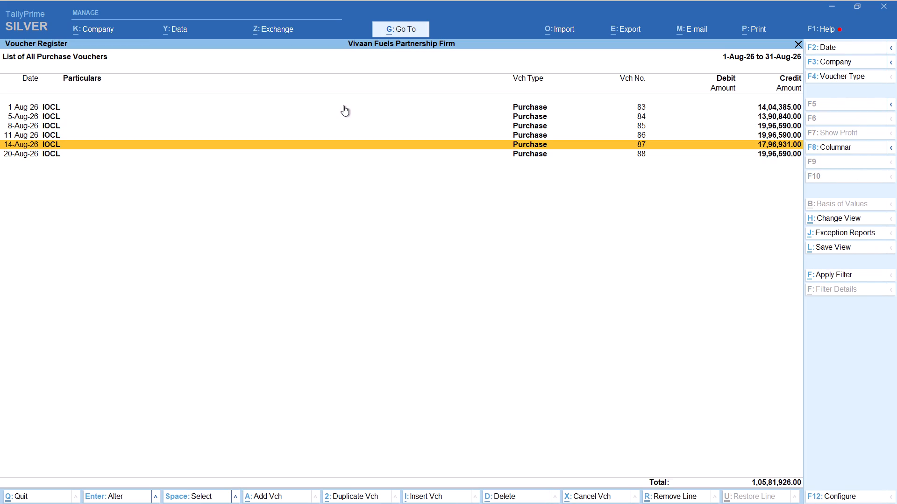
Minimise TallyPrime to the desktop and show the hidden system tray icons.
left_click(827, 6)
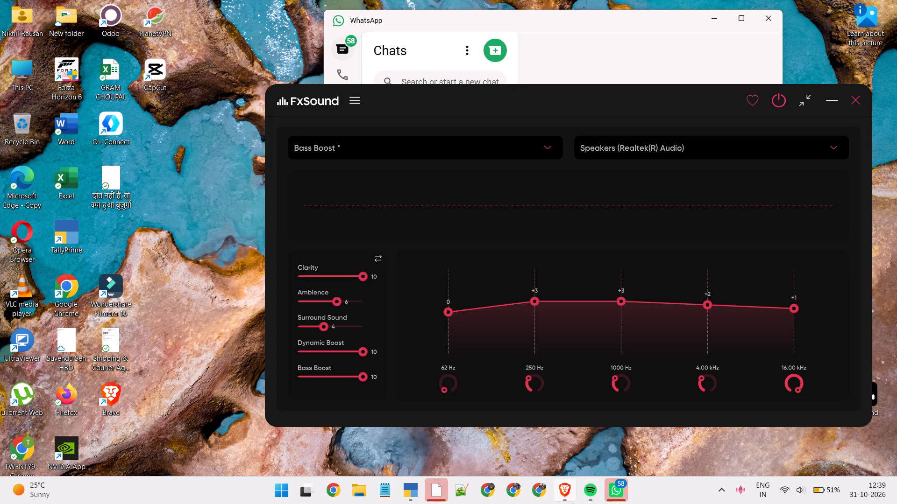
left_click(717, 492)
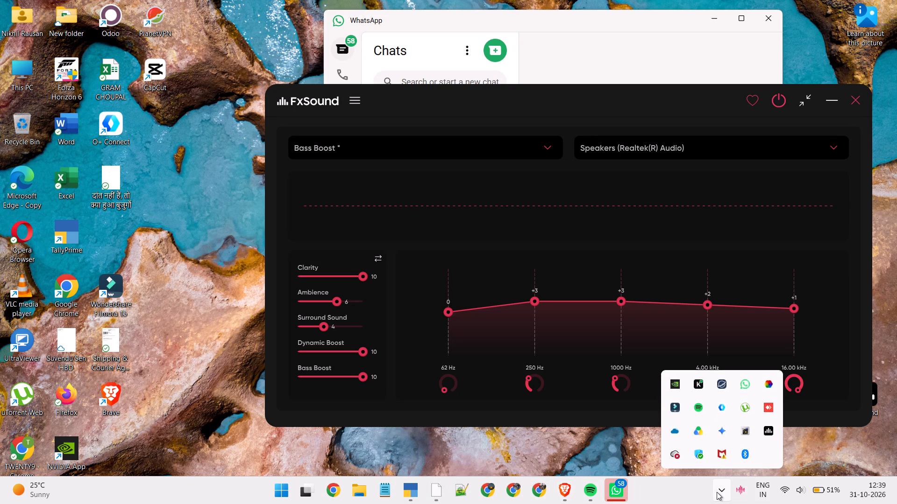
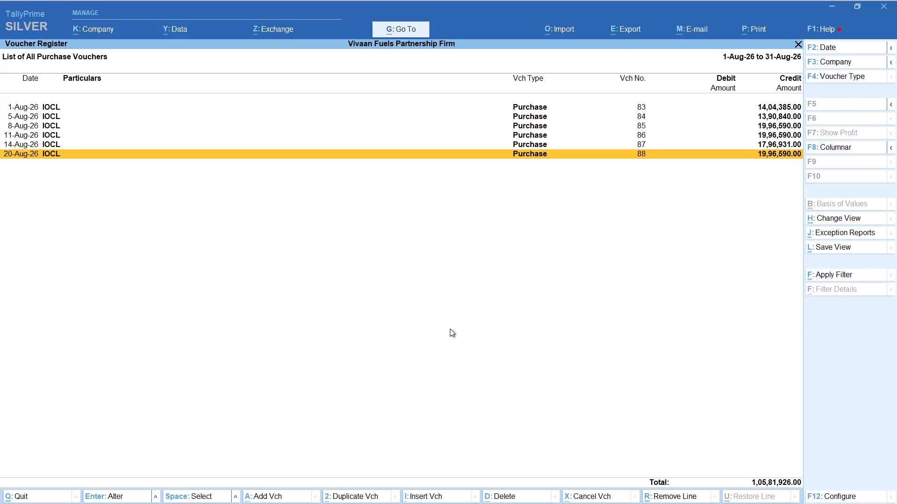
Add a new purchase voucher from the August purchase register and open its voucher date for changing.
key("alt+a")
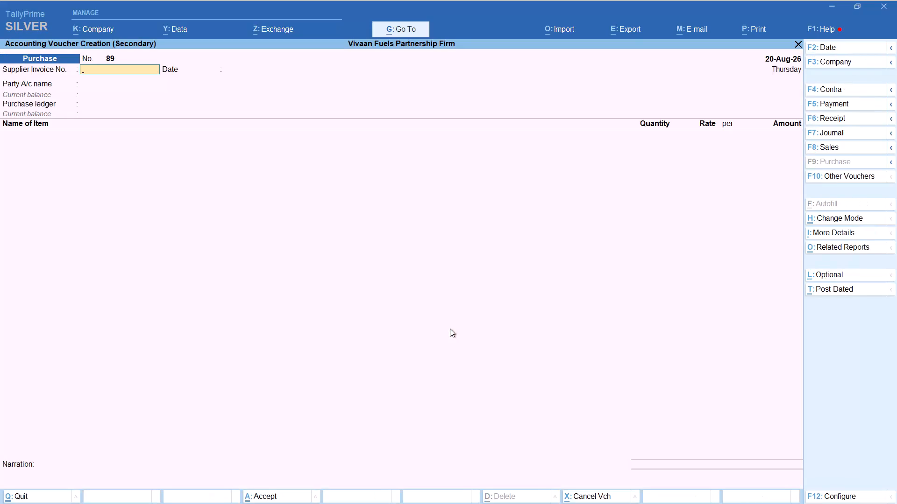
key("F2")
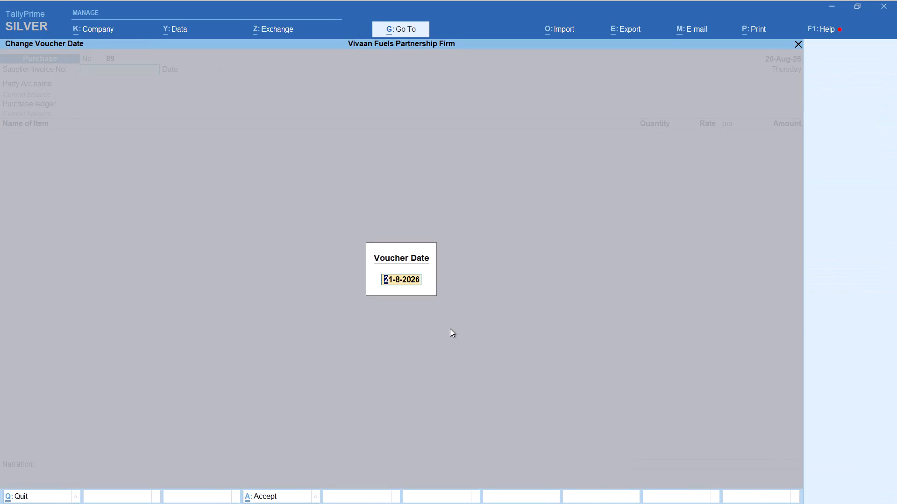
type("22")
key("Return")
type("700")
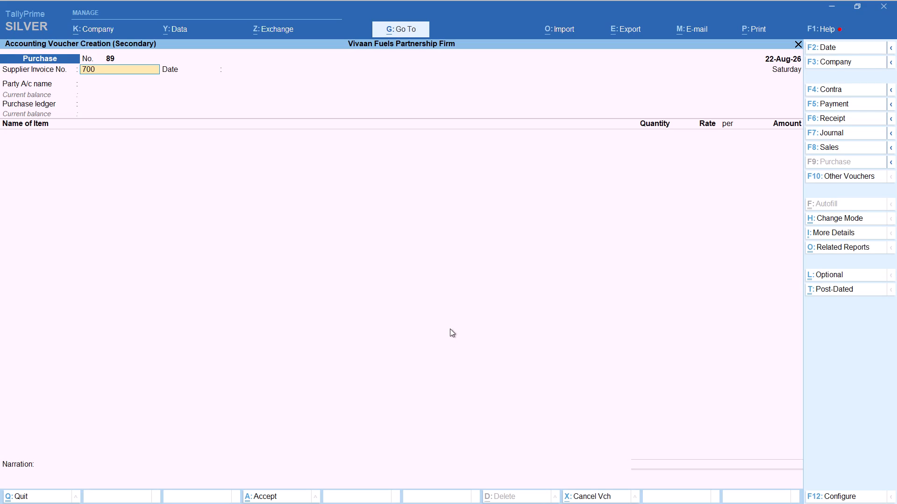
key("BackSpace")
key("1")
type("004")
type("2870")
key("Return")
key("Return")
Choose IOCL as the party account, accepting its default party details and the PURCHASE ledger.
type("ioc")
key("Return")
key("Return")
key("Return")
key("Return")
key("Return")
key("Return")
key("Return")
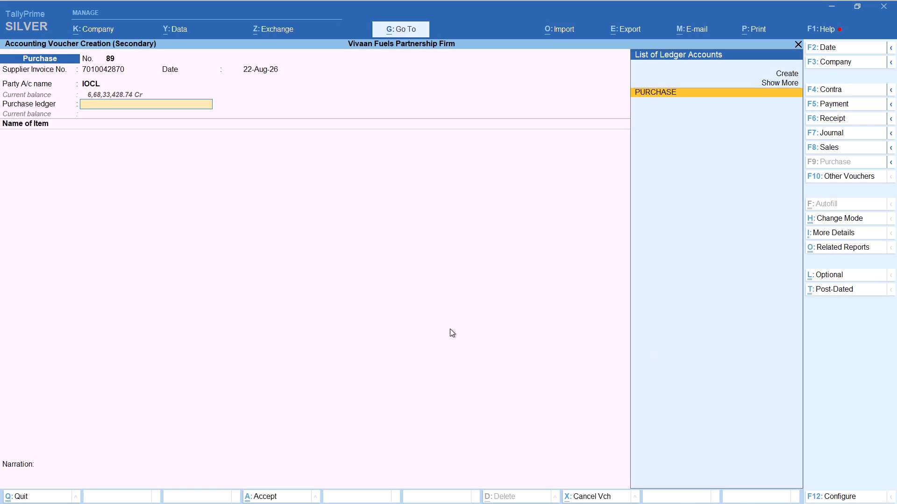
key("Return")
Add the MS PERTOL item with tracking number Not Applicable, quantity 9,000 LITER and amount 9,13,703.66.
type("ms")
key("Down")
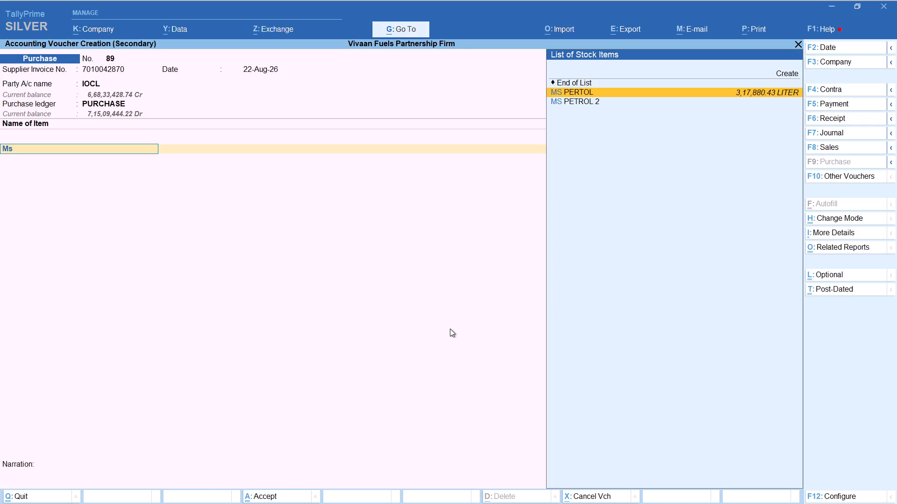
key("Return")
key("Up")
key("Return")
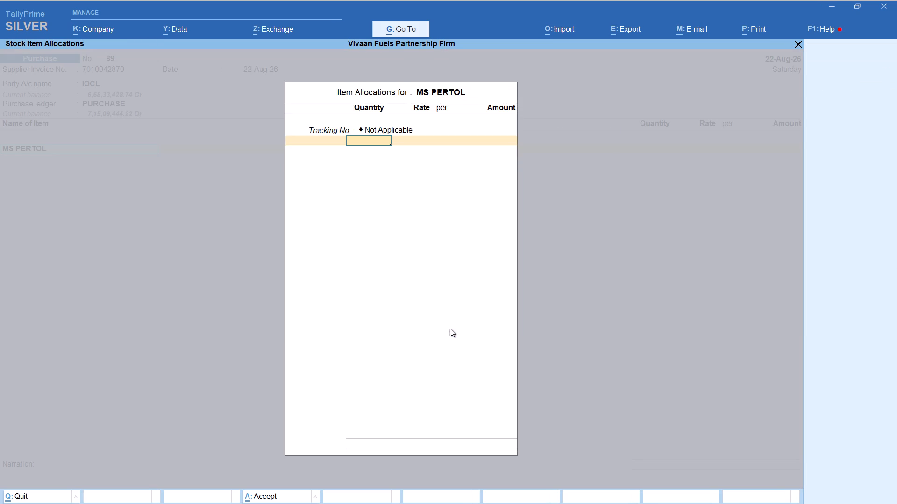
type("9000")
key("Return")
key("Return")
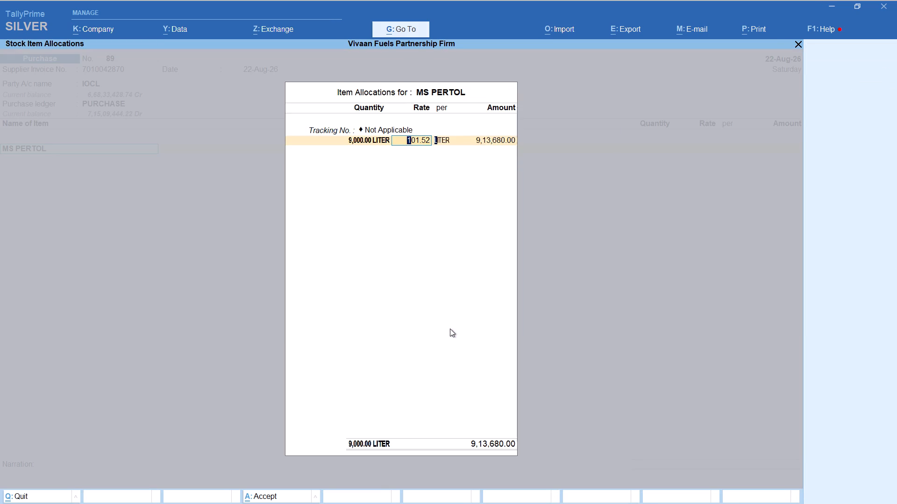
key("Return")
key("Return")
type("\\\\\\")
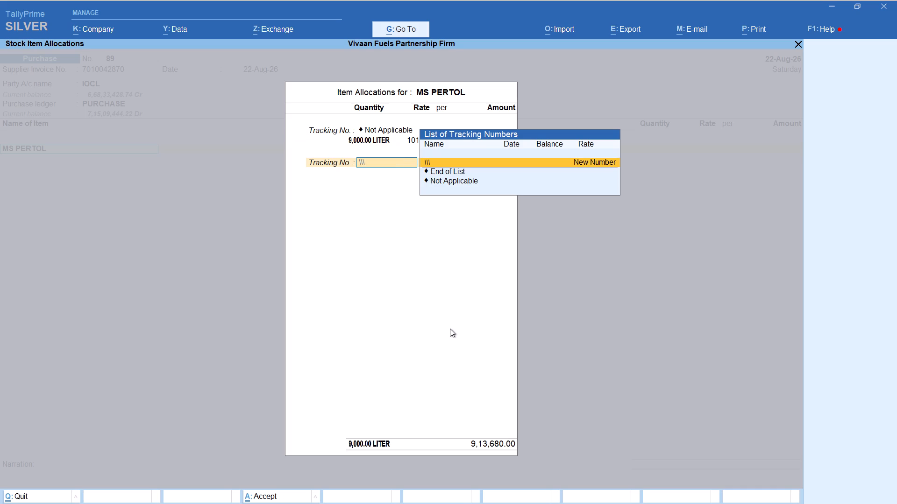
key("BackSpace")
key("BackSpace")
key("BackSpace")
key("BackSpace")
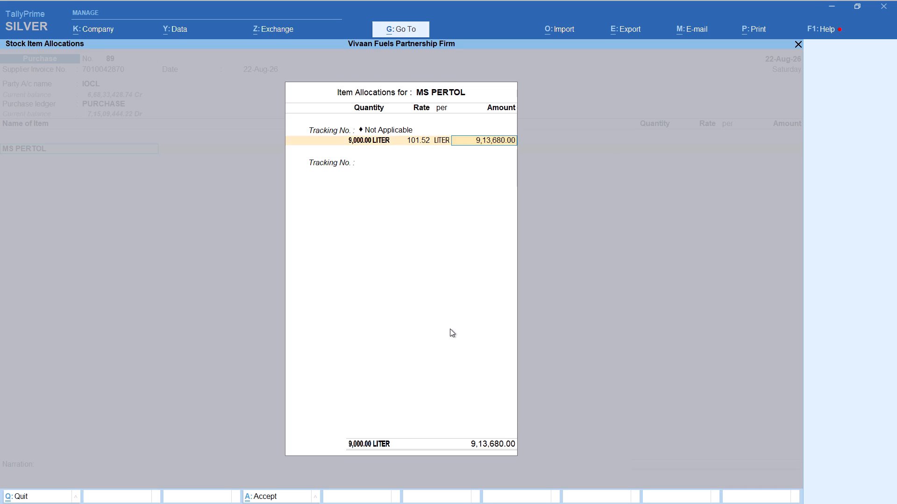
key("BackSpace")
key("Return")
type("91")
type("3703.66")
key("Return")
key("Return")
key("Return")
Add the HSD item with tracking number Not Applicable, quantity 5,000 LITER and amount 4,90,681.68.
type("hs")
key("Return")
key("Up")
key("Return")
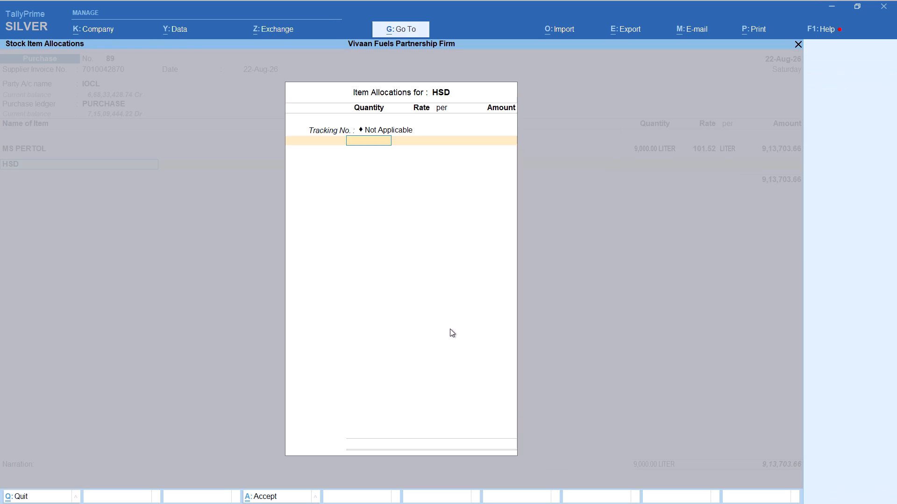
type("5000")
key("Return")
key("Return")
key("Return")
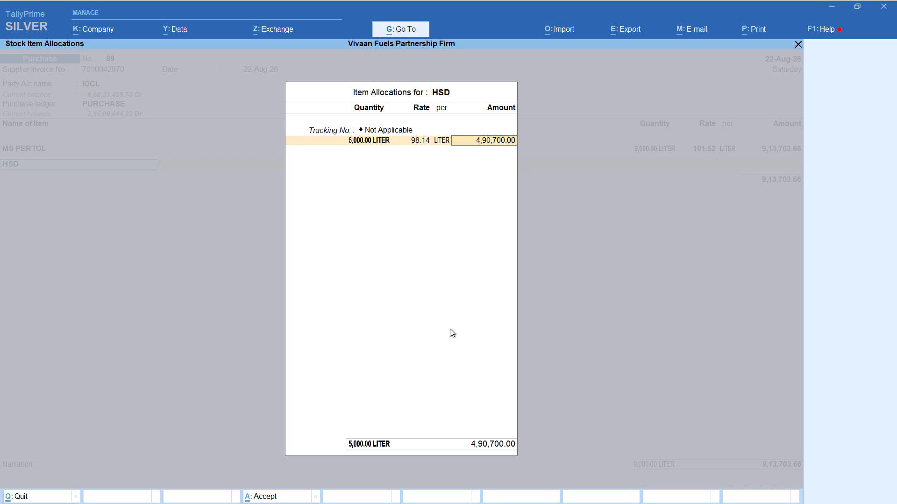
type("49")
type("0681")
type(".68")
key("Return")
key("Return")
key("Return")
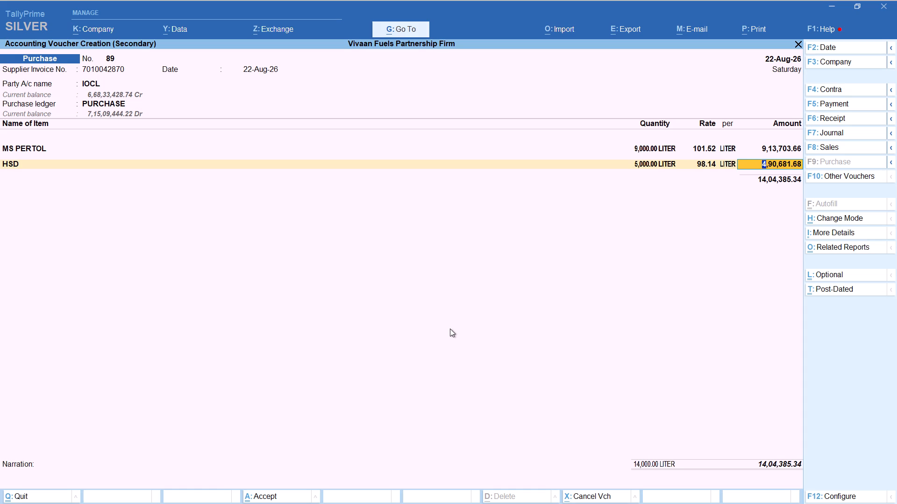
End the item list, add the Round Off ledger with its default amount, and save the purchase voucher.
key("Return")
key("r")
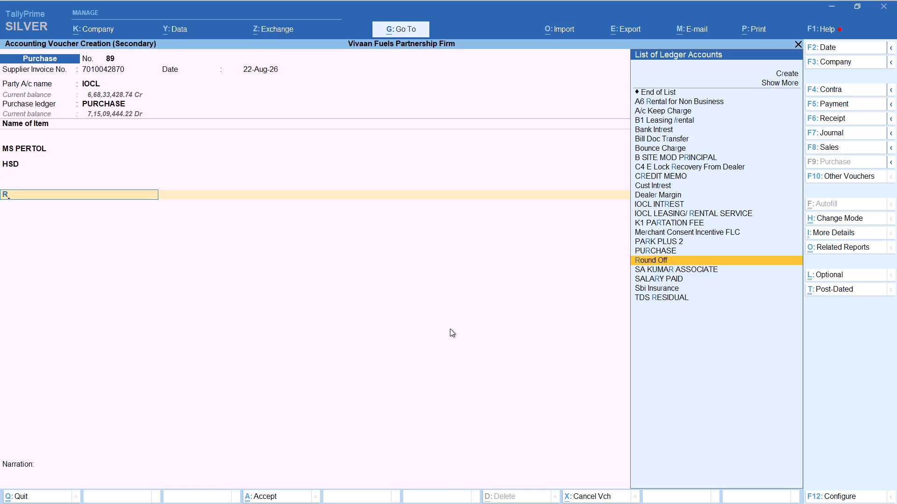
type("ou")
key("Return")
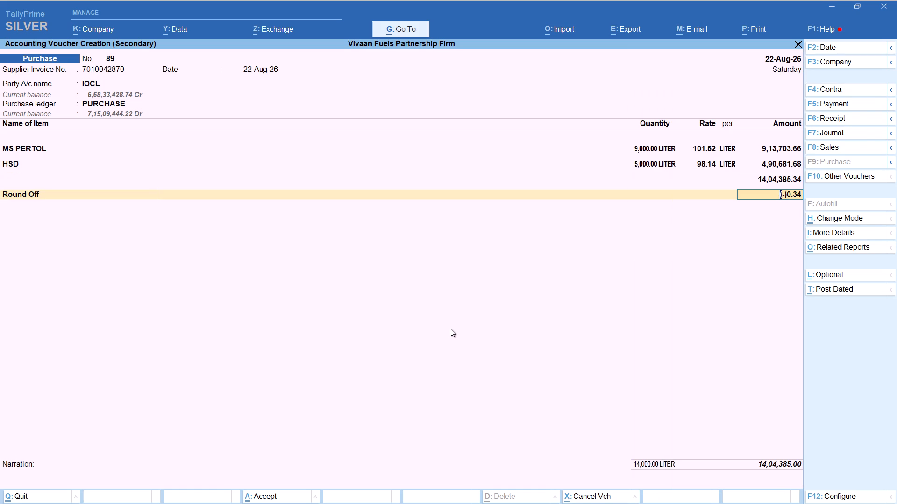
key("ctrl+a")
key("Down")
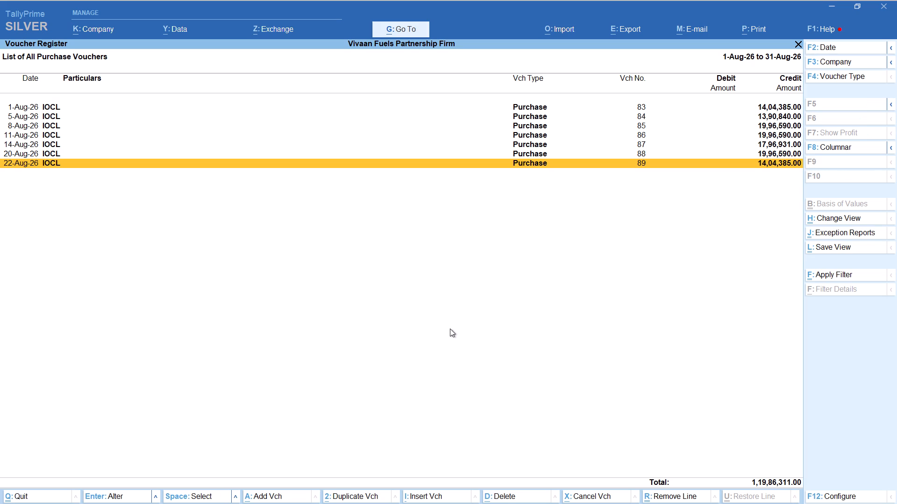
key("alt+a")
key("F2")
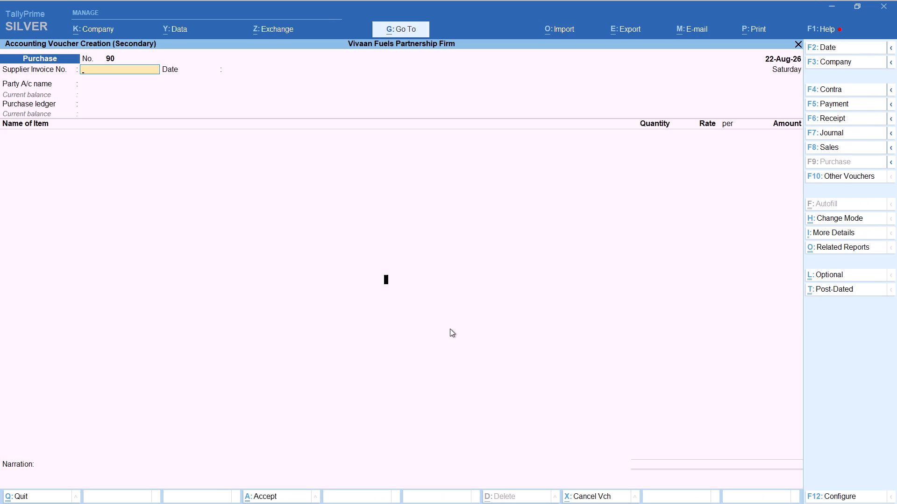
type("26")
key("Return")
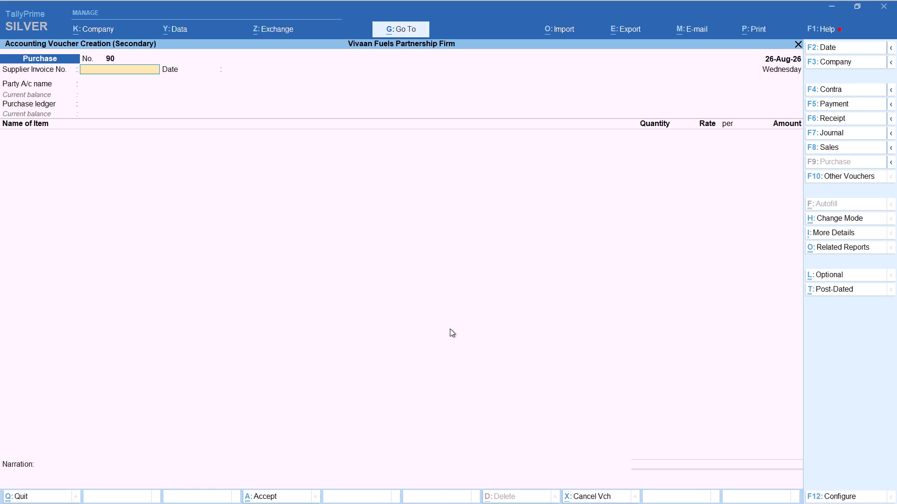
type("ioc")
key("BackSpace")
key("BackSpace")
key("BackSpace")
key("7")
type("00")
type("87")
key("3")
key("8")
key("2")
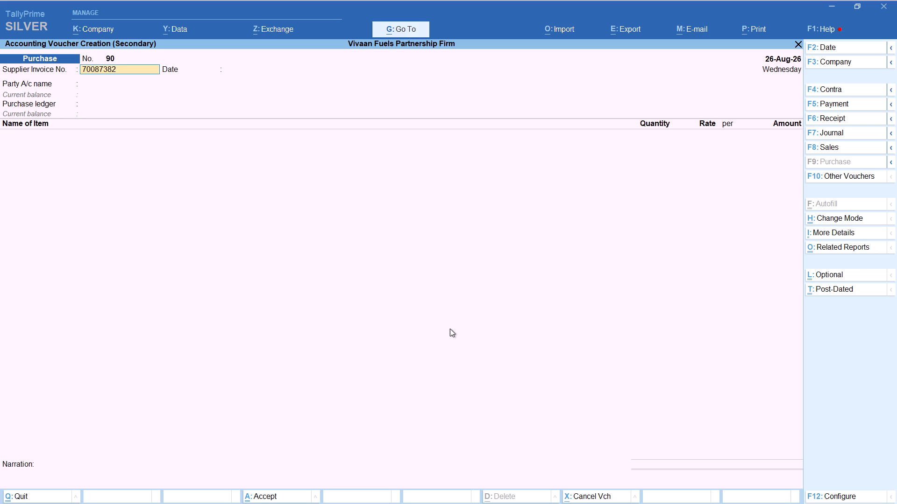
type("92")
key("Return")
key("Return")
Choose IOCL as the party account, accepting its default party details and the PURCHASE ledger.
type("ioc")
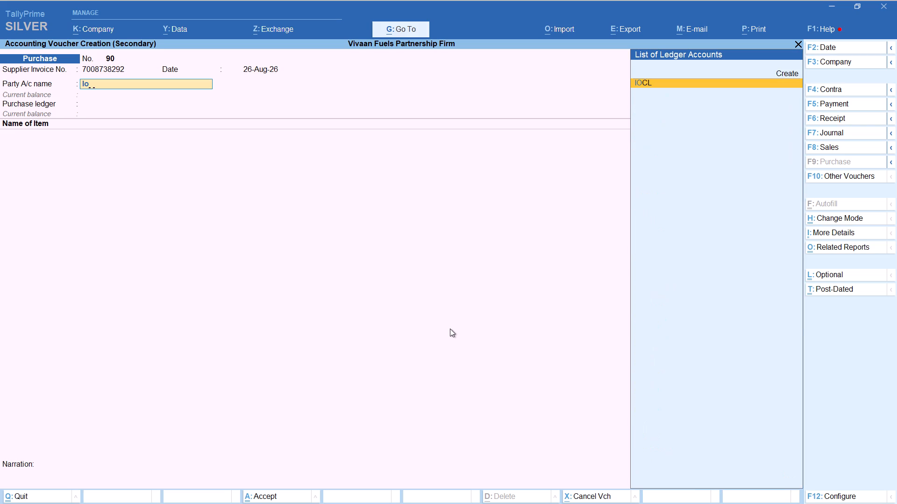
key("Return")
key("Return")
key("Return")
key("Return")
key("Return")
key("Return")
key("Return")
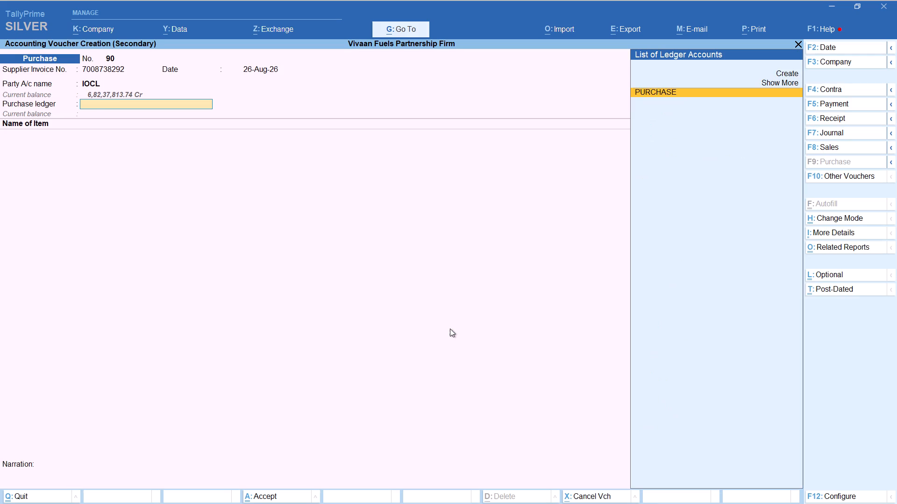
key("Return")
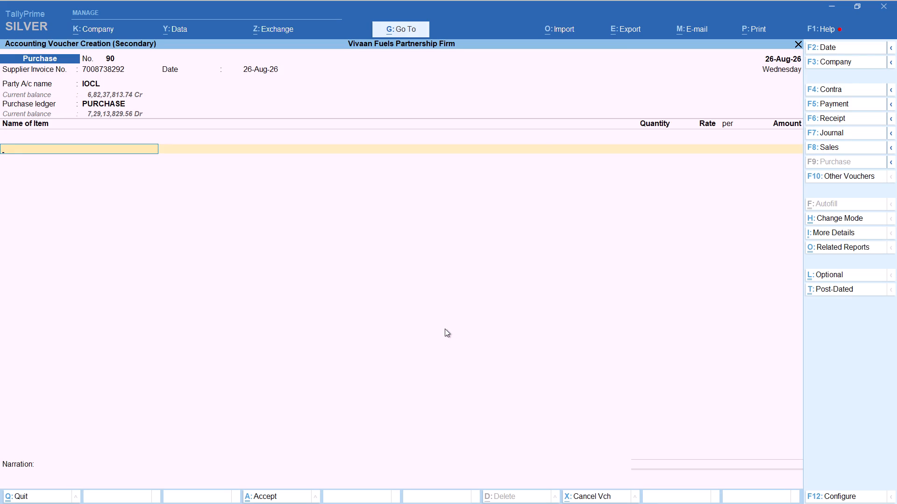
Add the MS PERTOL item with tracking number Not Applicable, quantity 10,000 LITER and amount 10,15,226.29.
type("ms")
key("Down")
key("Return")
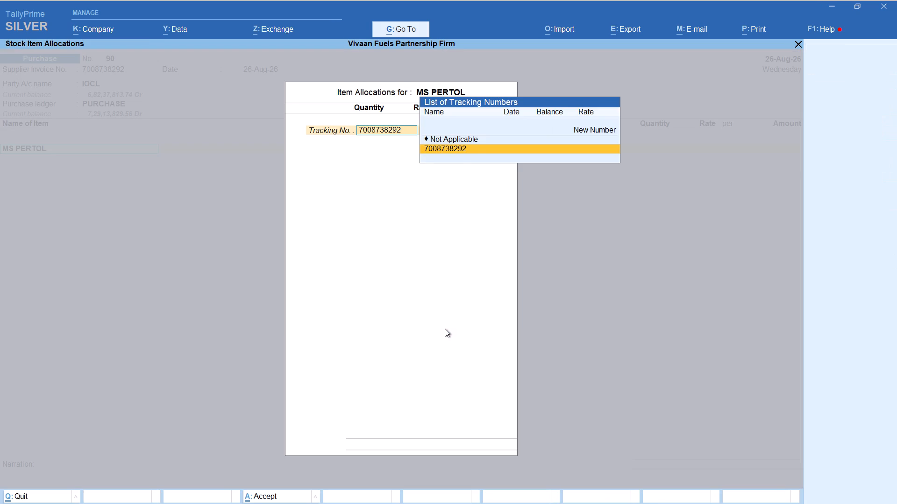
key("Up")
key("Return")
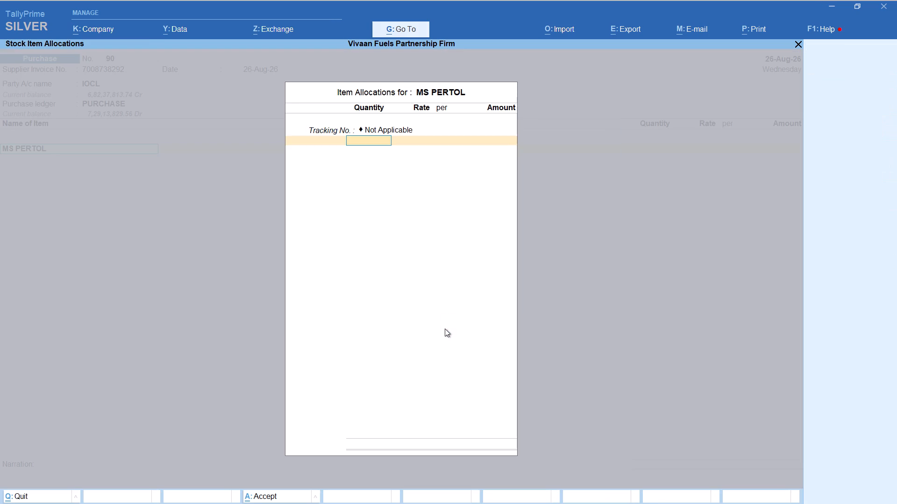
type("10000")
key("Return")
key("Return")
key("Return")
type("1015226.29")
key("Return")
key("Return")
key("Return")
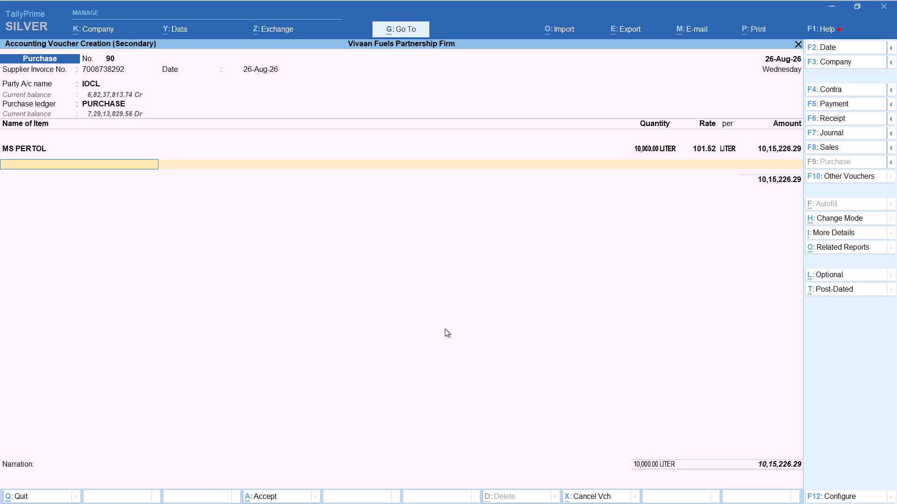
Add the HSD item with tracking number Not Applicable, quantity 10,000 LITER and amount 9,81,363.36.
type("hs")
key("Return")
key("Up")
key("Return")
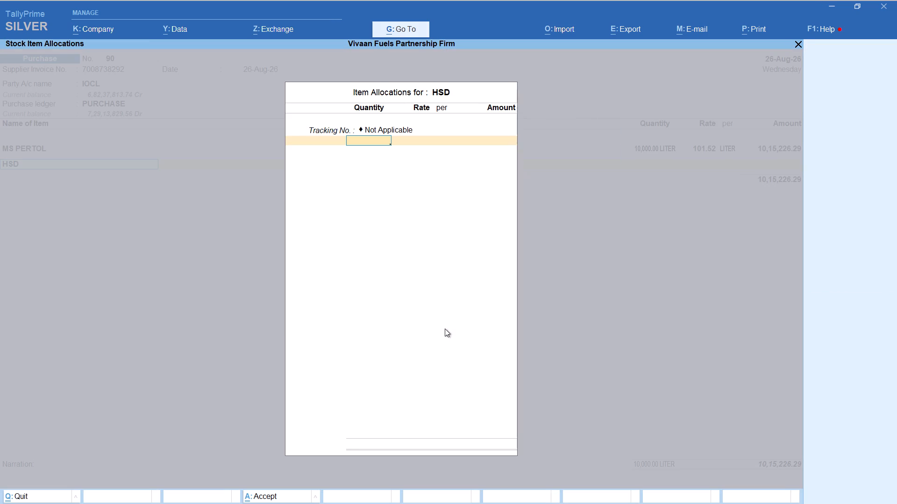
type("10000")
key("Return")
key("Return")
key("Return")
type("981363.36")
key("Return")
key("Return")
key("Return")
End the item list, add the Round Off ledger with its default amount, and save the purchase voucher.
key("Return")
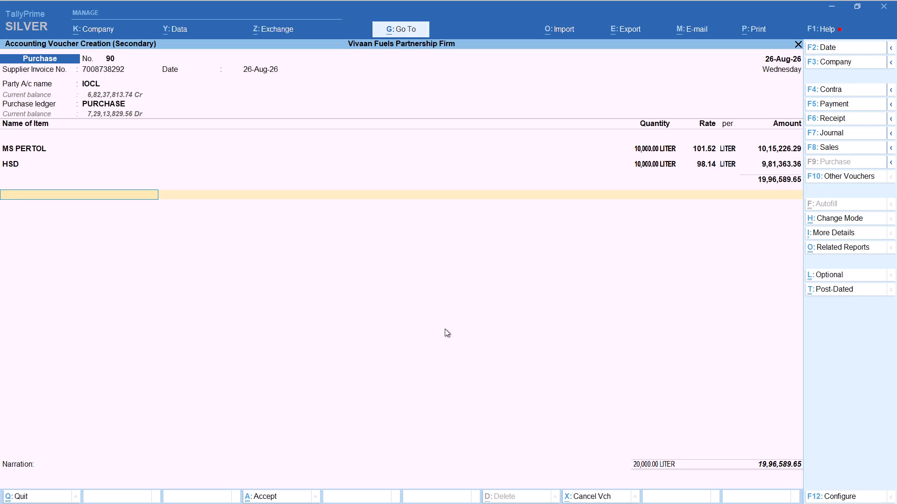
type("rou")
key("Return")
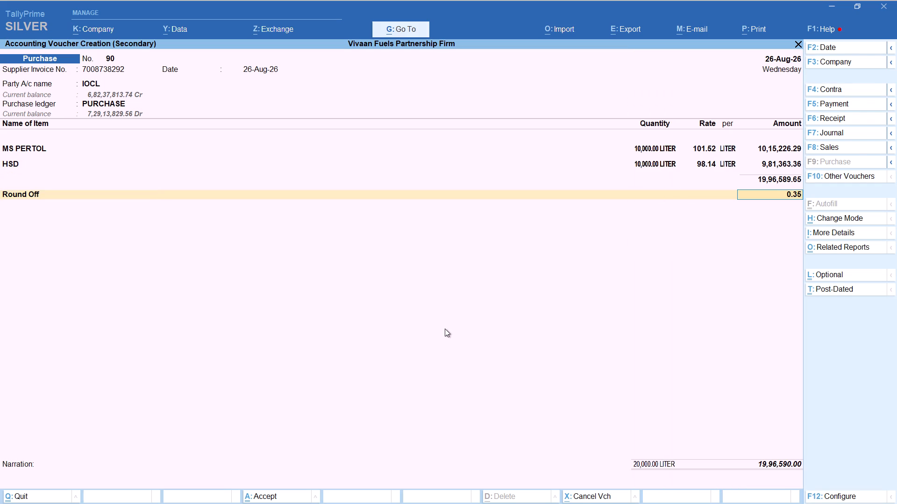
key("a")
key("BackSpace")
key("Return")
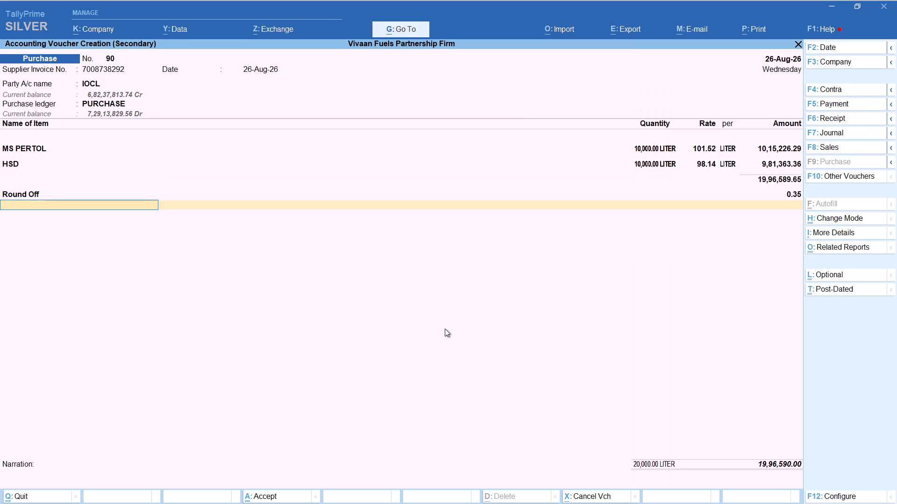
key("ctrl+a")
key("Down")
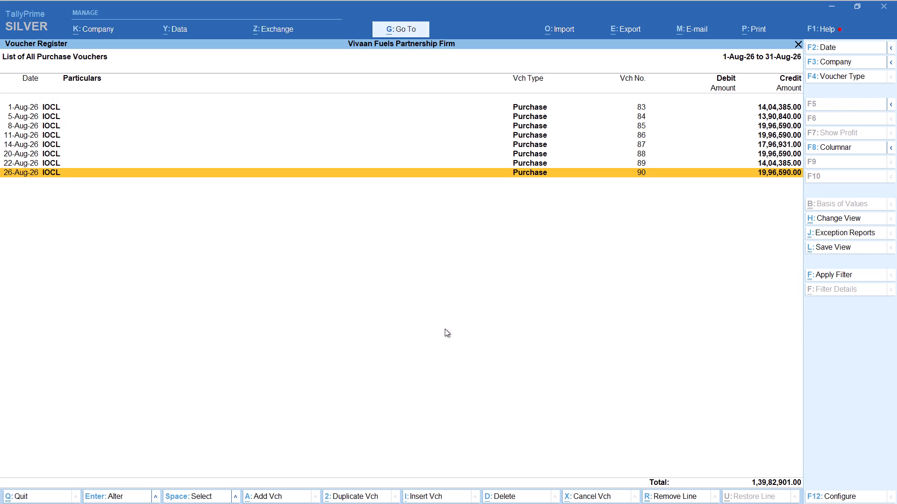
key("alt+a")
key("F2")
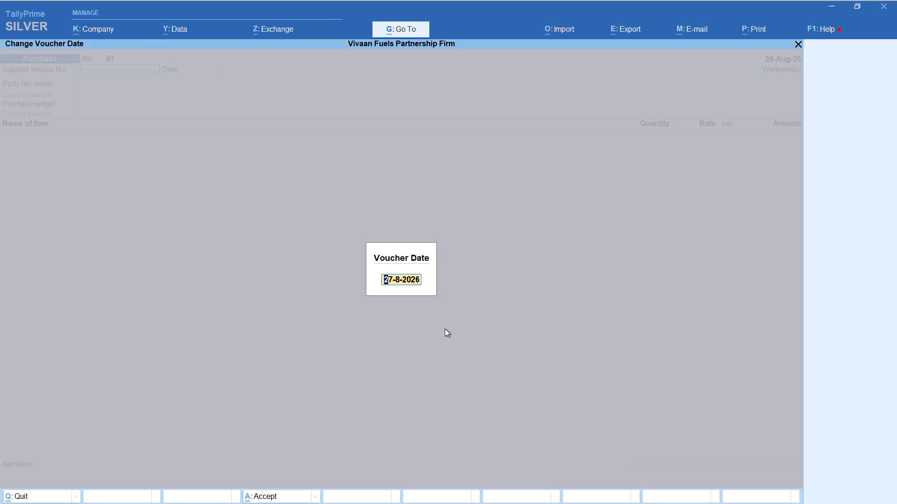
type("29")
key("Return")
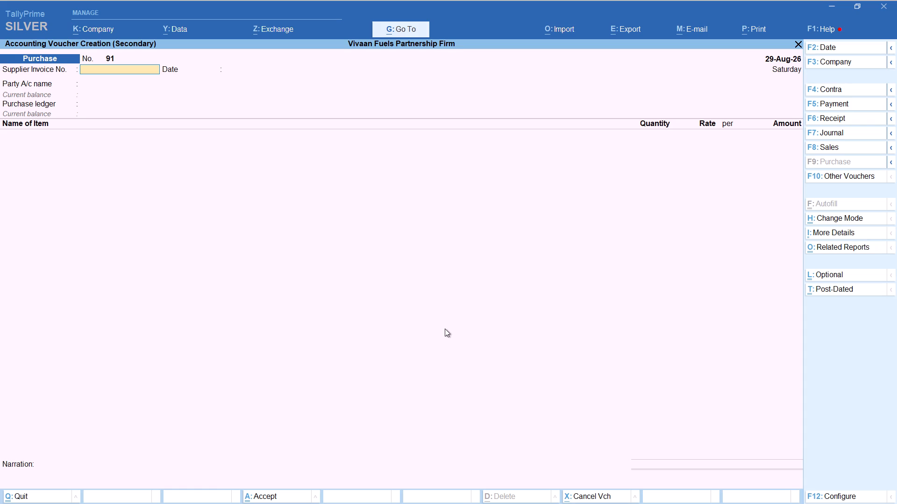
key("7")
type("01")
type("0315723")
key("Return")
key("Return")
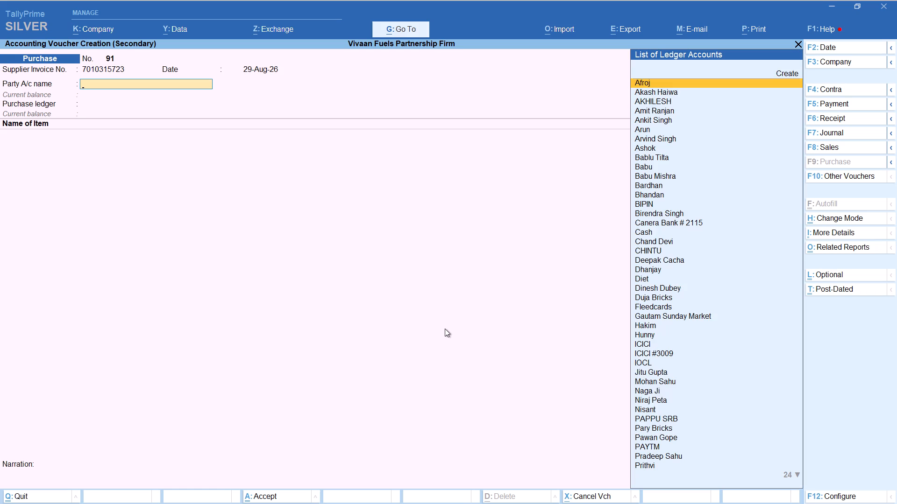
Choose IOCL as the party account, accepting its default party details and the PURCHASE ledger.
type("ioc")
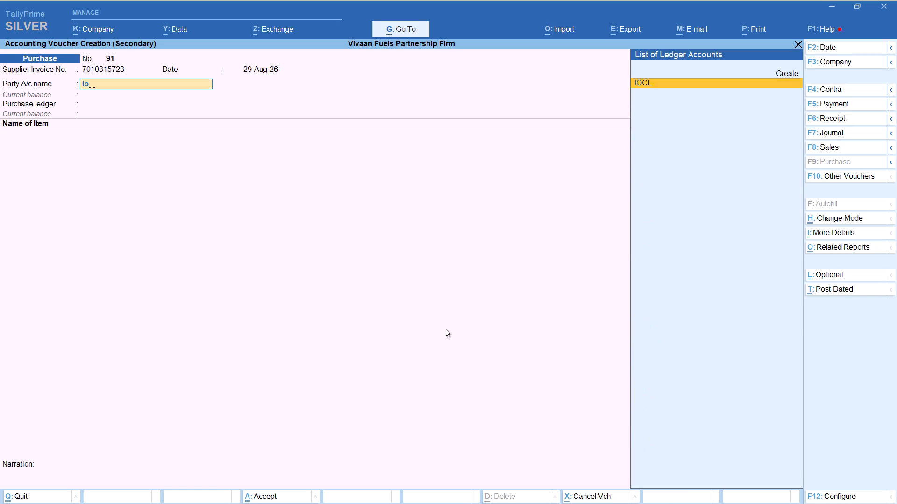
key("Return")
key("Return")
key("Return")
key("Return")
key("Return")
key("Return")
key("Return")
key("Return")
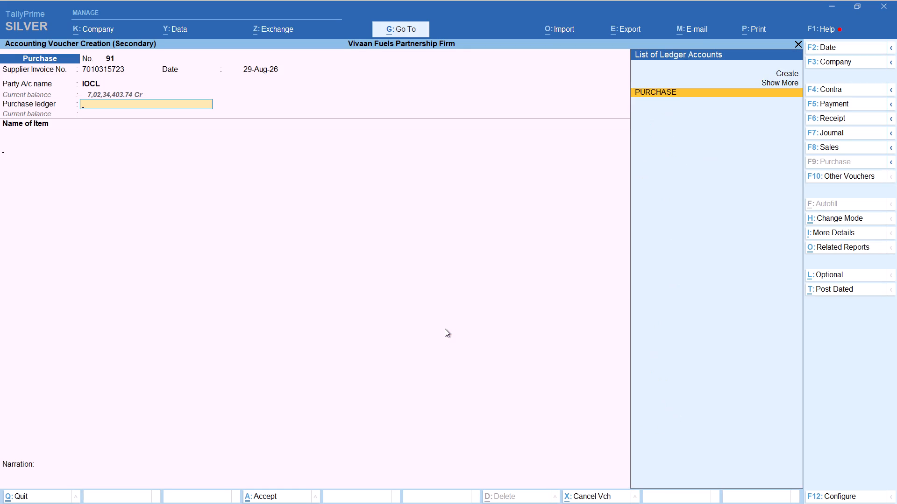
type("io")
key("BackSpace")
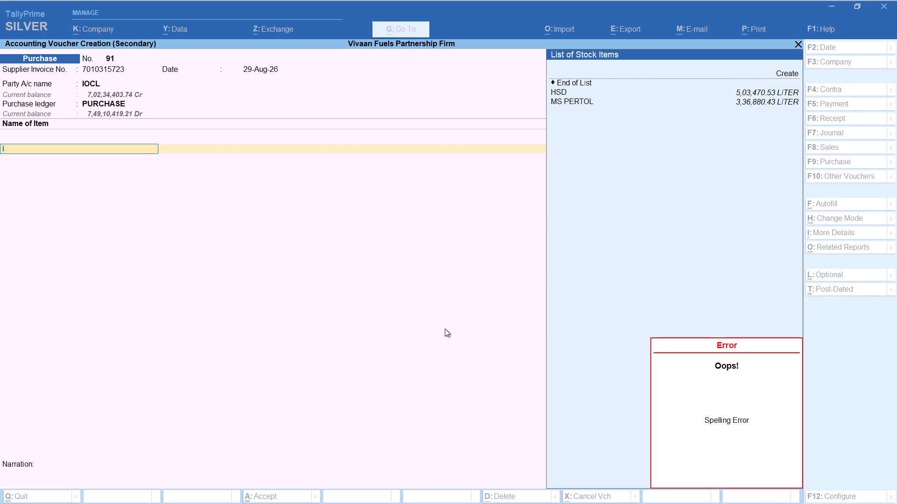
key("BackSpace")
Add the MS PERTOL item with tracking number Not Applicable, quantity 9,000 LITER and amount 9,13,703.66.
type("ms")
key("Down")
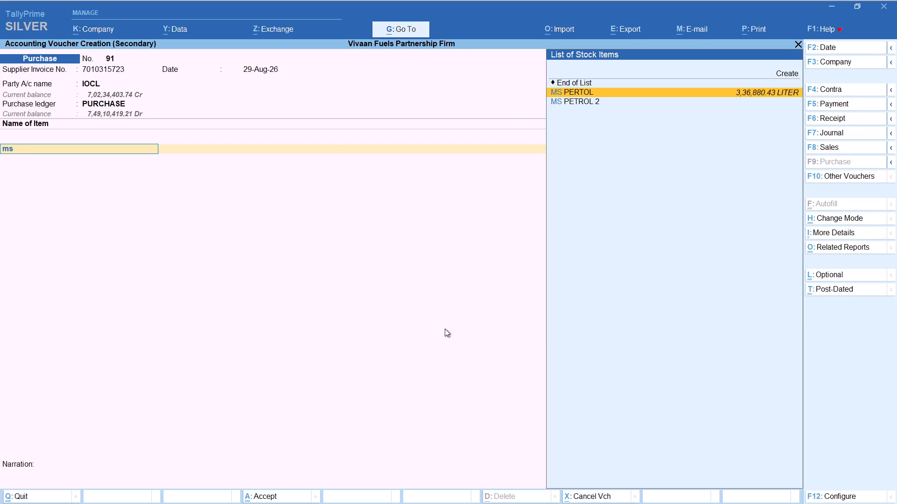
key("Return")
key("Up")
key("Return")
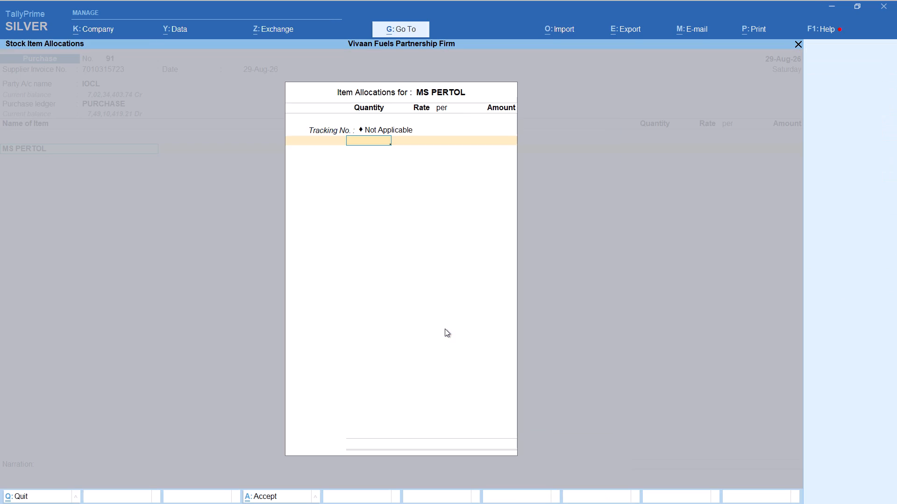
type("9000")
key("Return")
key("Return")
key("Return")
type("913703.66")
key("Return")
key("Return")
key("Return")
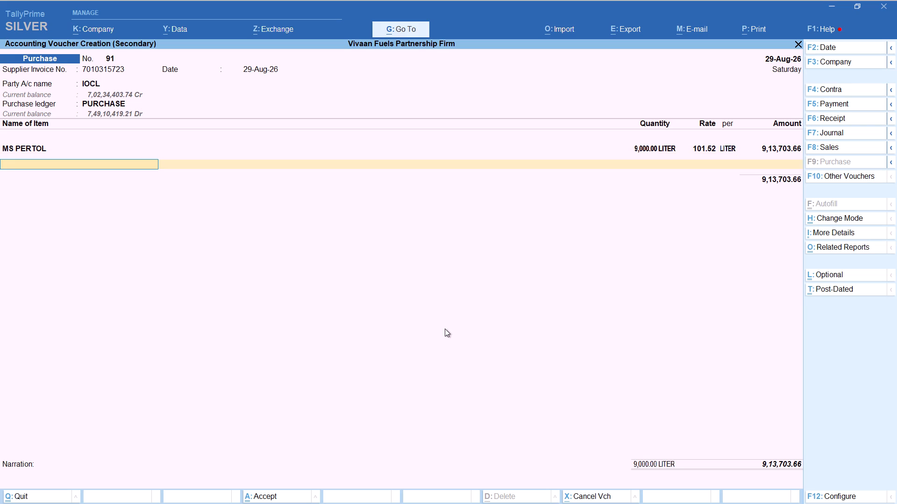
Add the HSD item with tracking number Not Applicable, quantity 9,000 LITER and amount 8,83,227.03.
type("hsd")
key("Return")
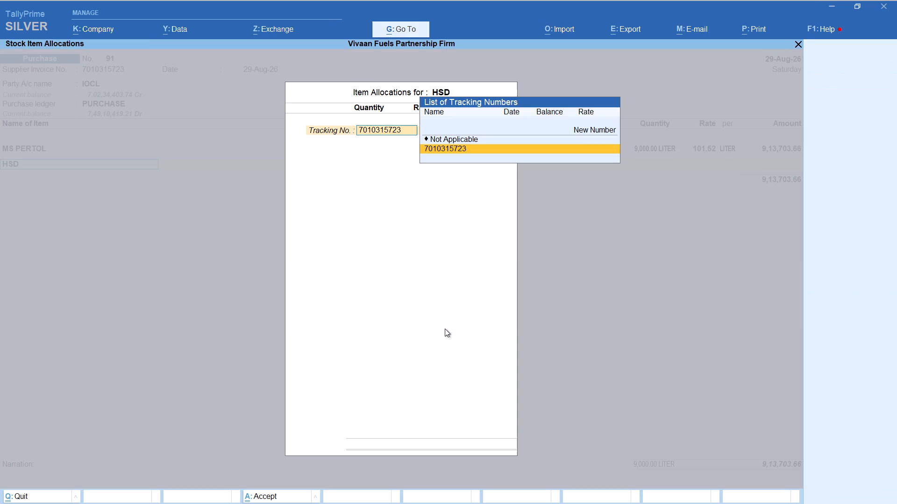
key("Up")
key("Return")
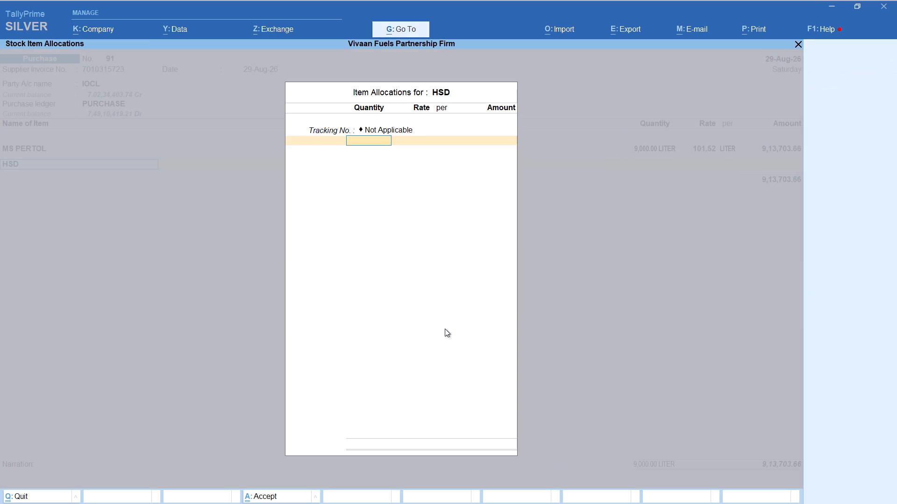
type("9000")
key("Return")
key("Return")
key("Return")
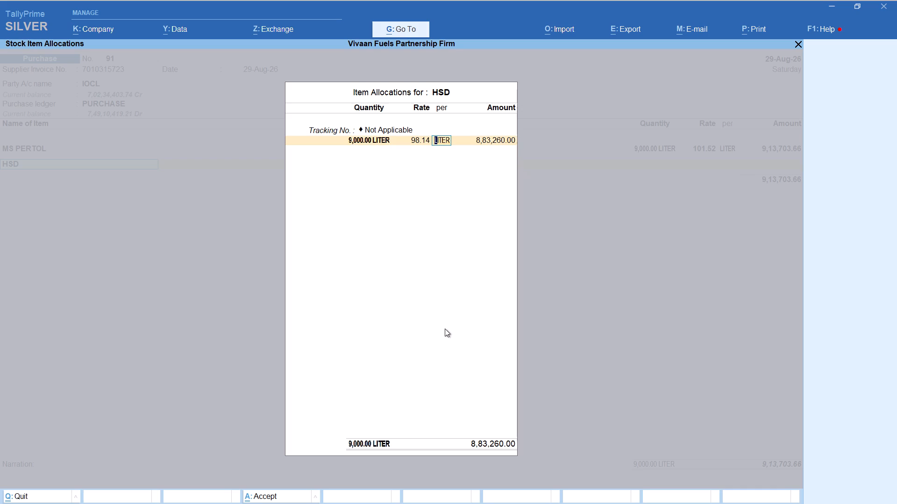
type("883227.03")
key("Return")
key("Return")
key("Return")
End the item list, add the Round Off ledger with its default amount, and save the purchase voucher.
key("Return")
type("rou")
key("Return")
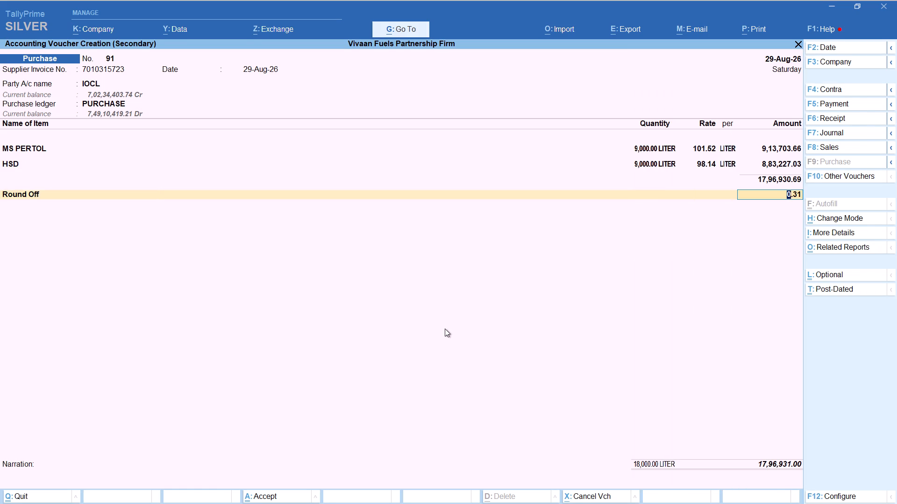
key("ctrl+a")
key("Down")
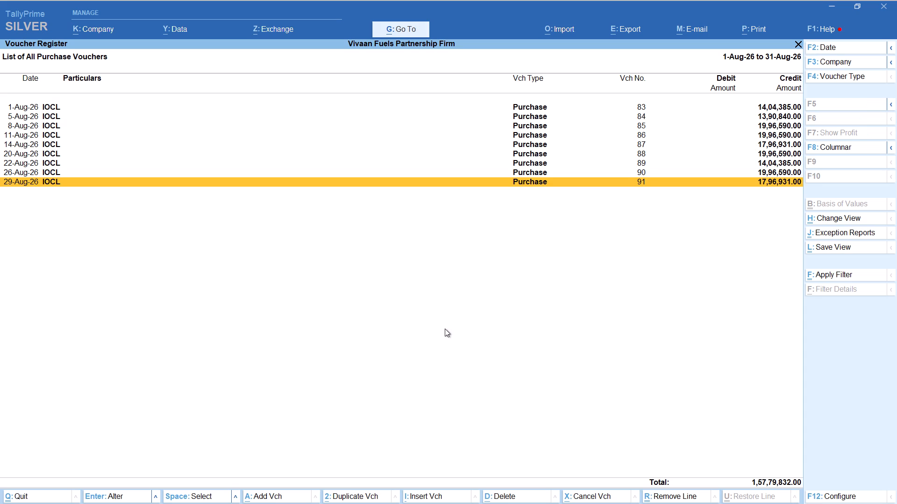
Open September in the Purchase Register and start a new purchase voucher dated 3-Oct-26.
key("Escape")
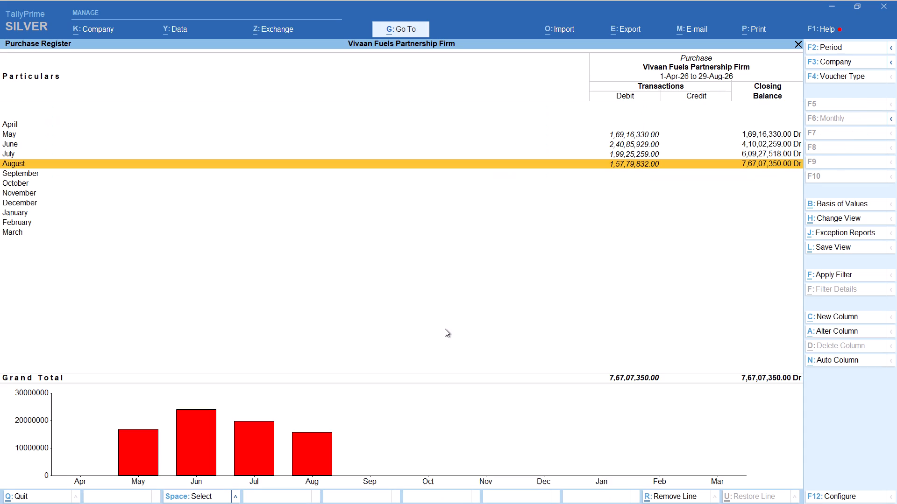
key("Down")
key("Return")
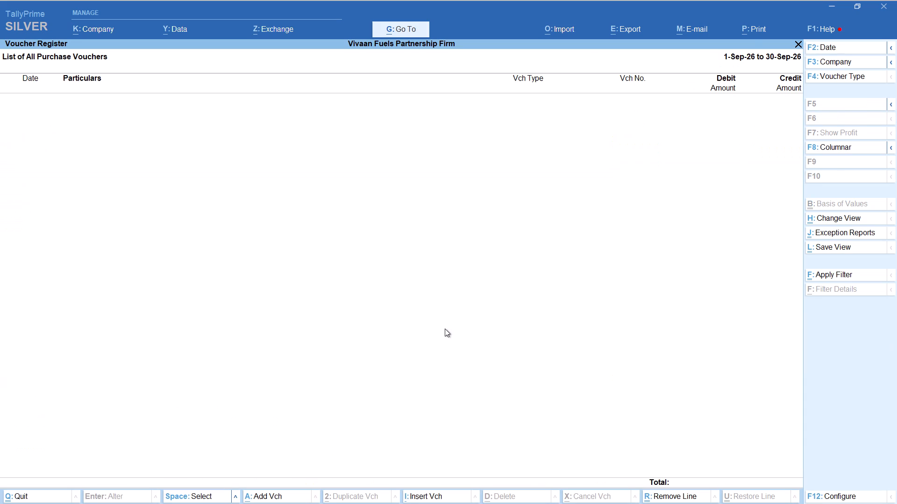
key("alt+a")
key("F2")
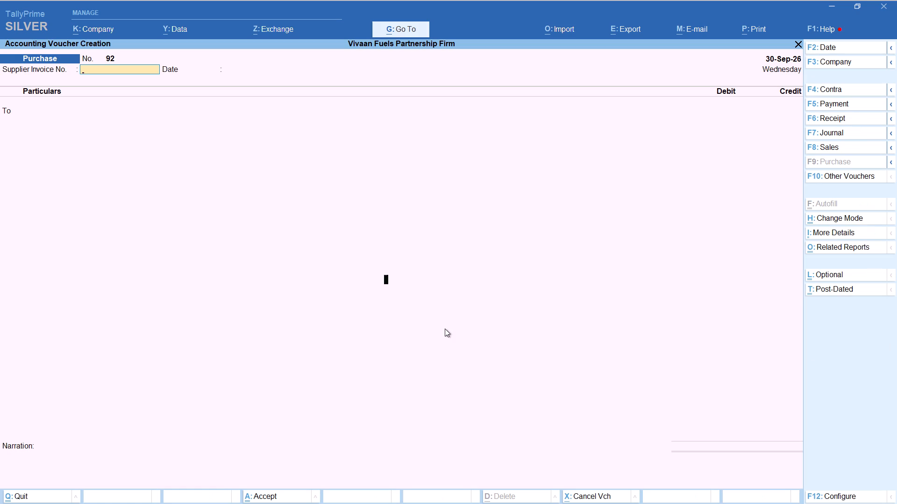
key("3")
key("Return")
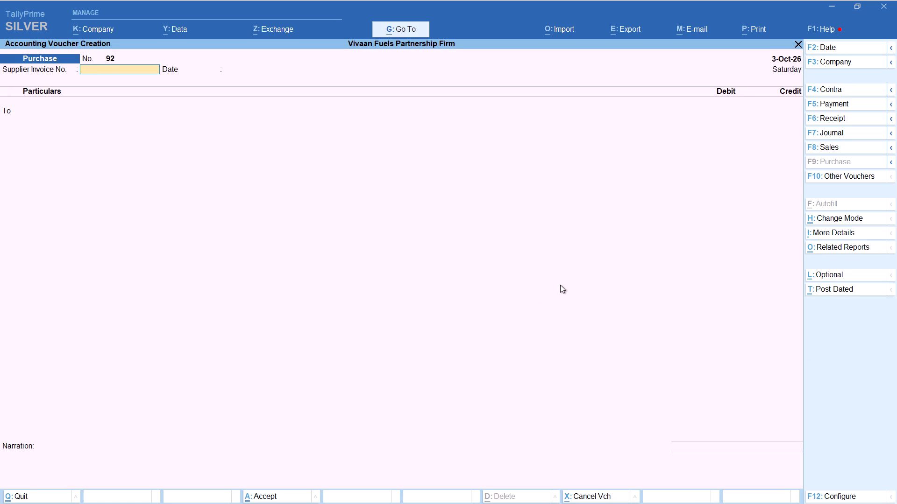
Change the new purchase voucher's mode to Item Invoice.
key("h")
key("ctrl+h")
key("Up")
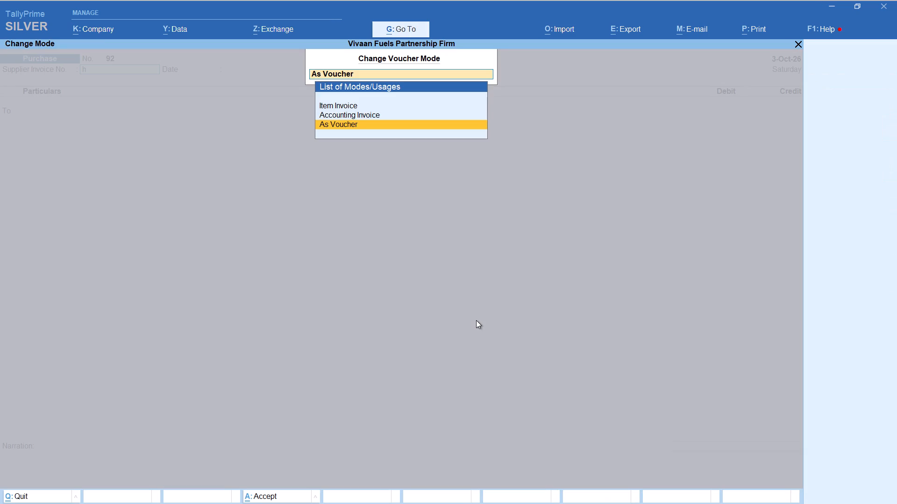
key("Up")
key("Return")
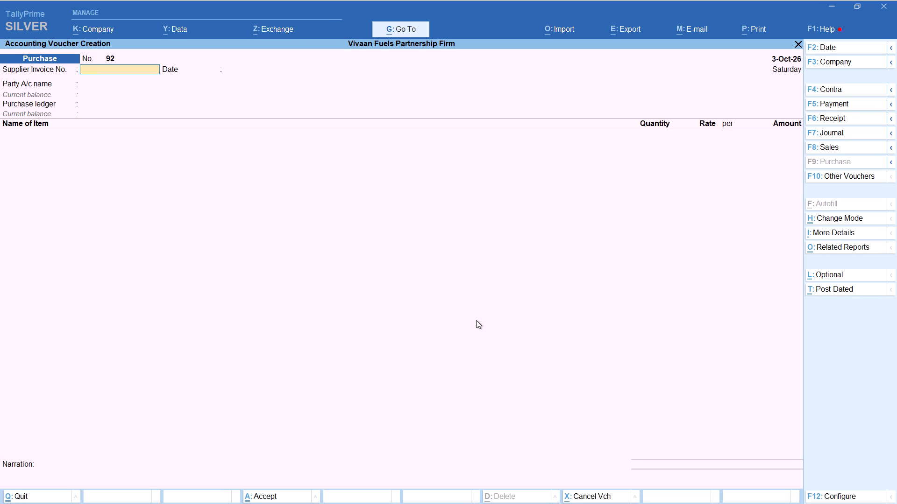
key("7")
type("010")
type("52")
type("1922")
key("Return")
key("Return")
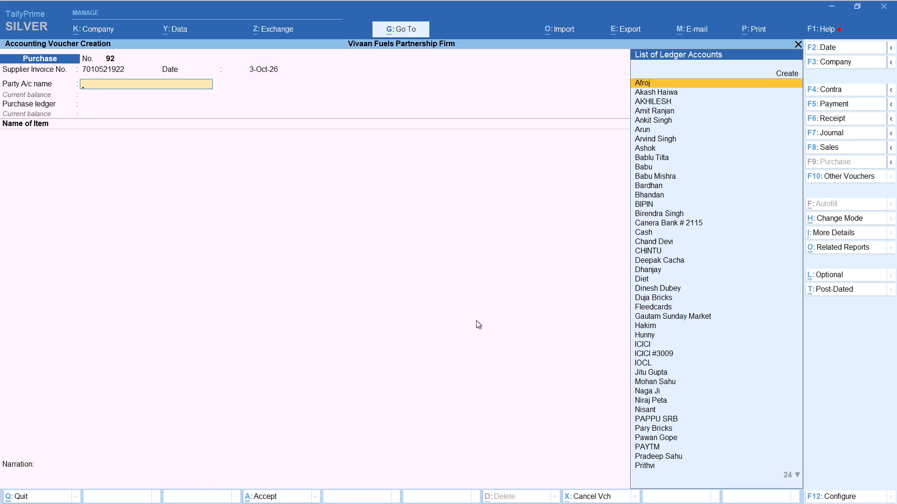
Choose IOCL as the party account, accept its default party details, and use PURCHASE as the purchase ledger.
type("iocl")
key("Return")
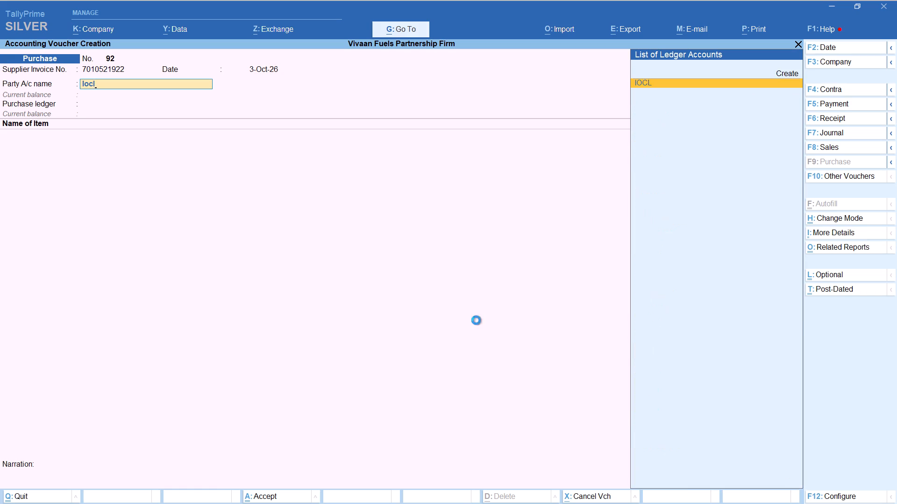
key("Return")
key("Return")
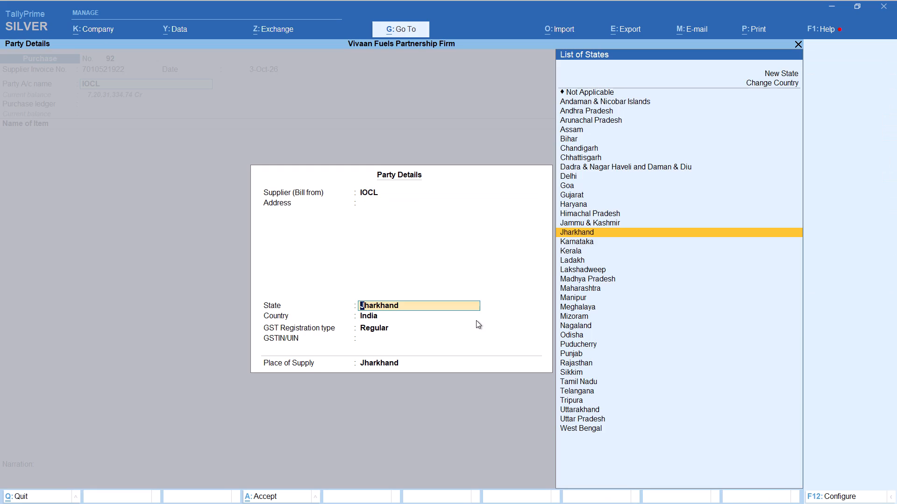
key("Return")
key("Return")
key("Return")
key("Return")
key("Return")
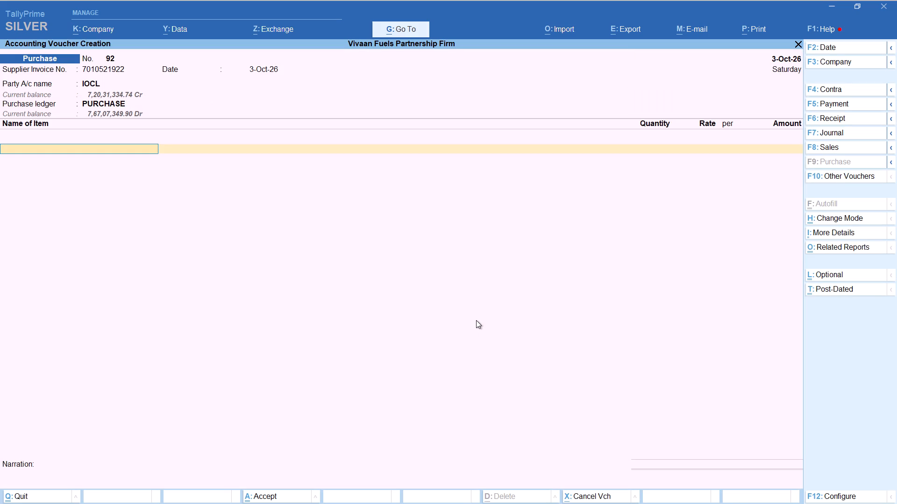
Add the MS PERTOL item with tracking number Not Applicable, quantity 10,000 LITER and amount 10,15,424.54.
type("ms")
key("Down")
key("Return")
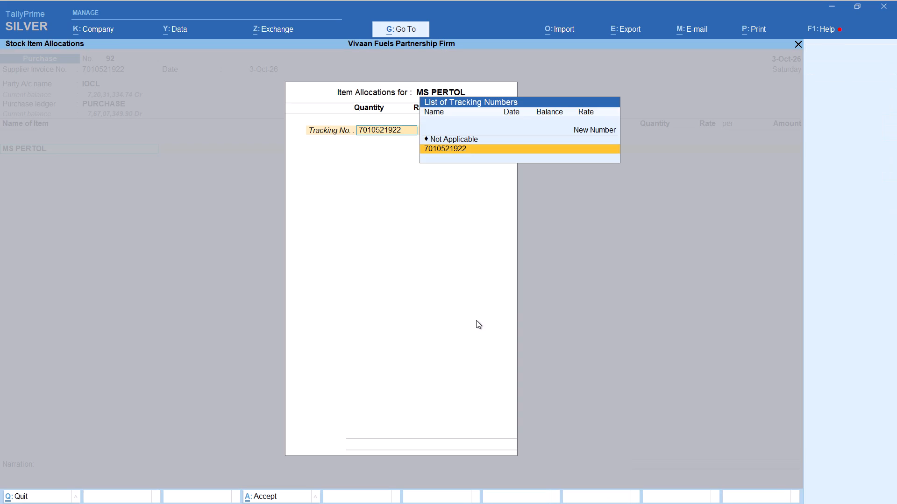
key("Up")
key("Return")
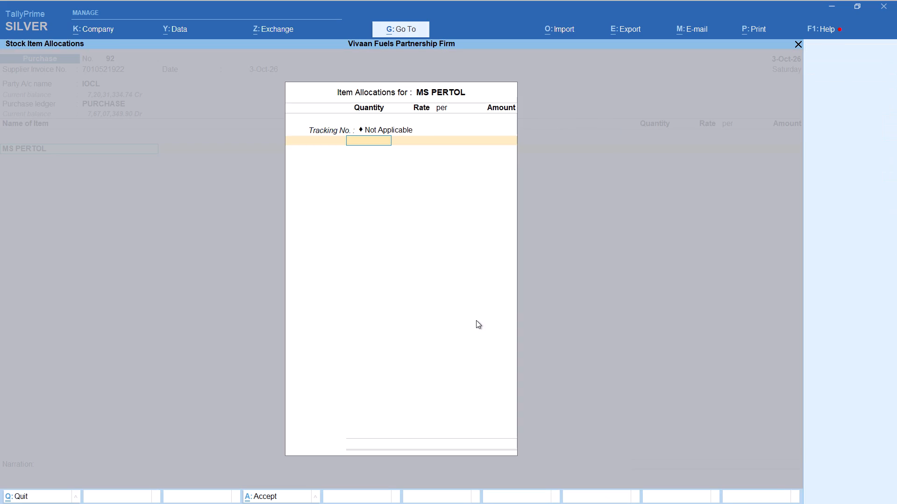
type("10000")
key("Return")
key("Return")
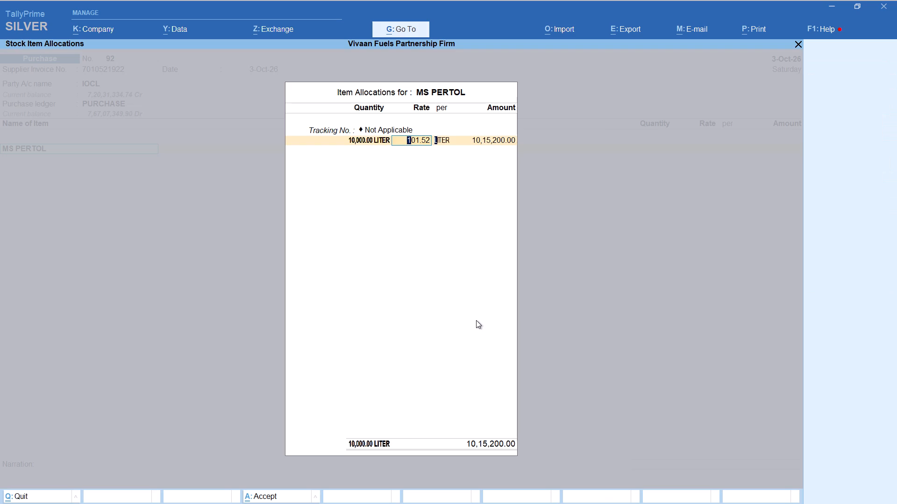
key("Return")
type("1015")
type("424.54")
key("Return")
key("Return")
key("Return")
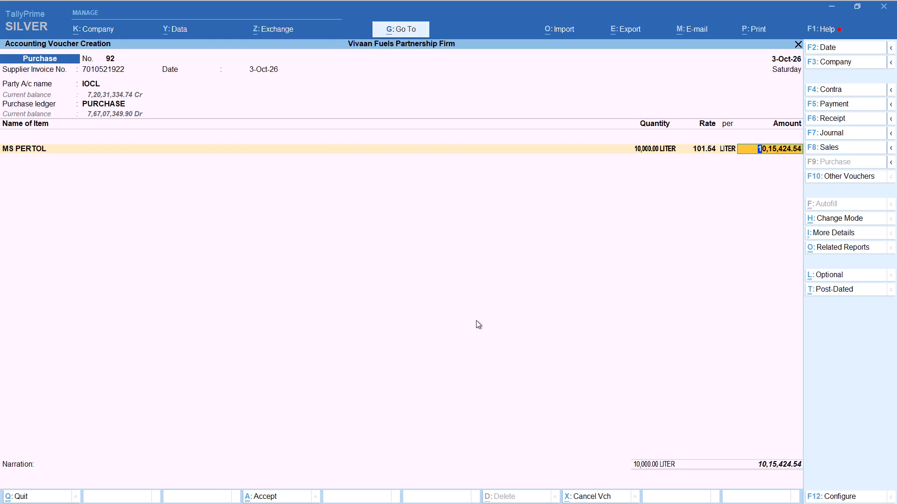
Add the HSD item with tracking number Not Applicable, quantity 10,000 LITER and amount 9,81,563.08.
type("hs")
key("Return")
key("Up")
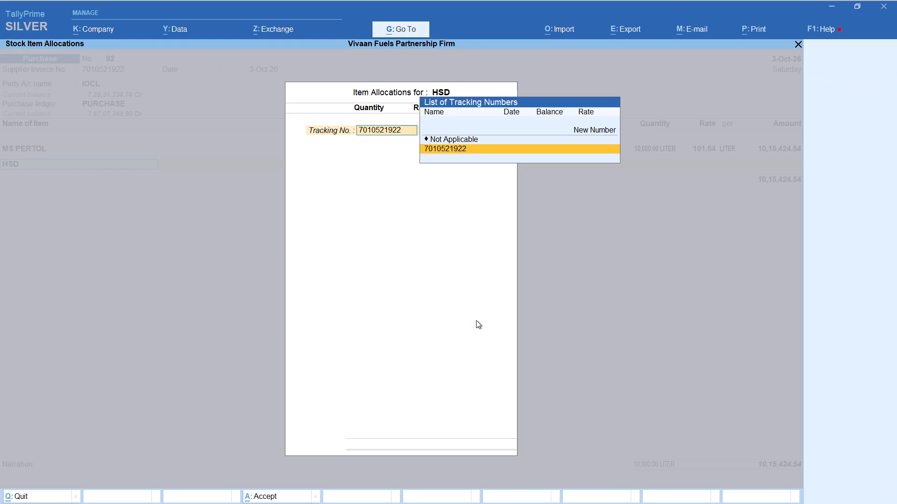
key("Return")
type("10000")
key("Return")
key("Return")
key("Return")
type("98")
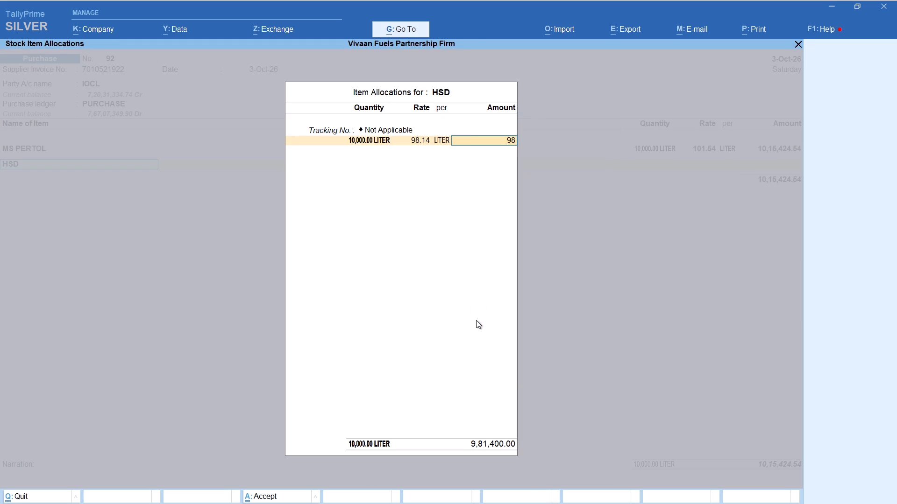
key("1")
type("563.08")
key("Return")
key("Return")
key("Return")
End the item list, add the Round Off ledger with its default amount, and save the purchase voucher.
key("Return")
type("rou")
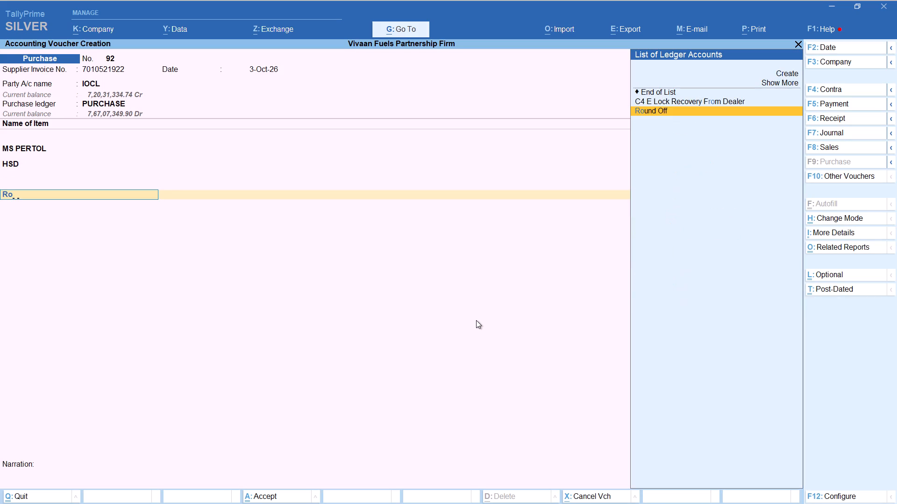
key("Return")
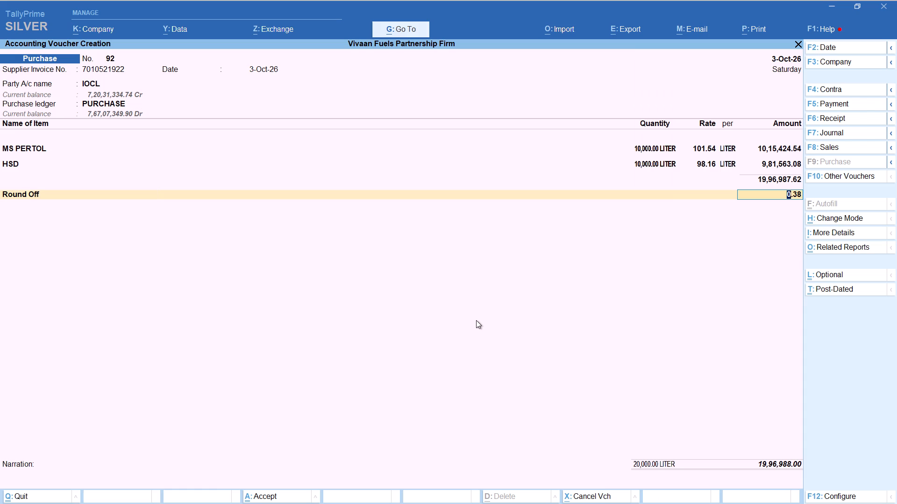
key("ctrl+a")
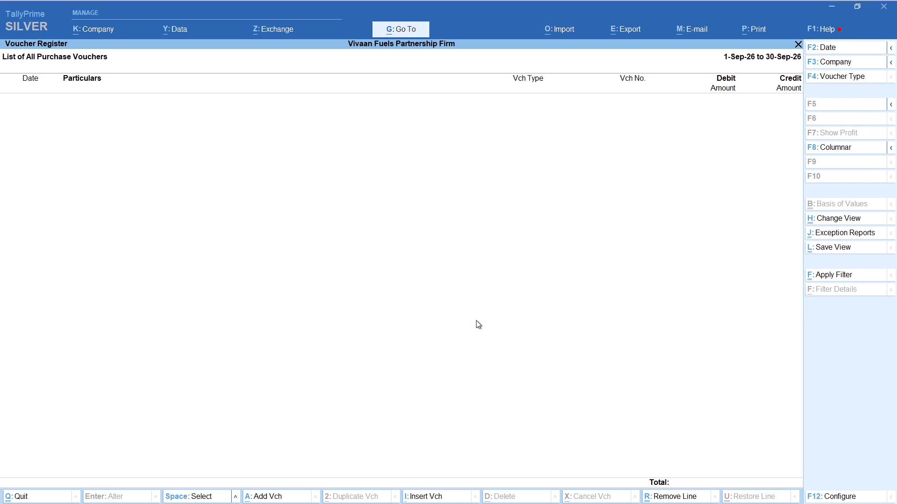
Open the October IOCL purchase voucher, set both its voucher date and supplier invoice date to 3-Sep-26, and save it.
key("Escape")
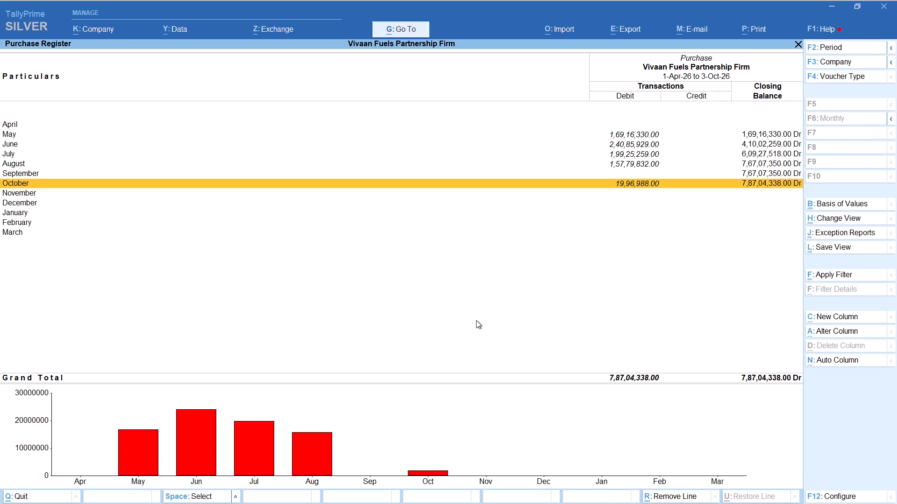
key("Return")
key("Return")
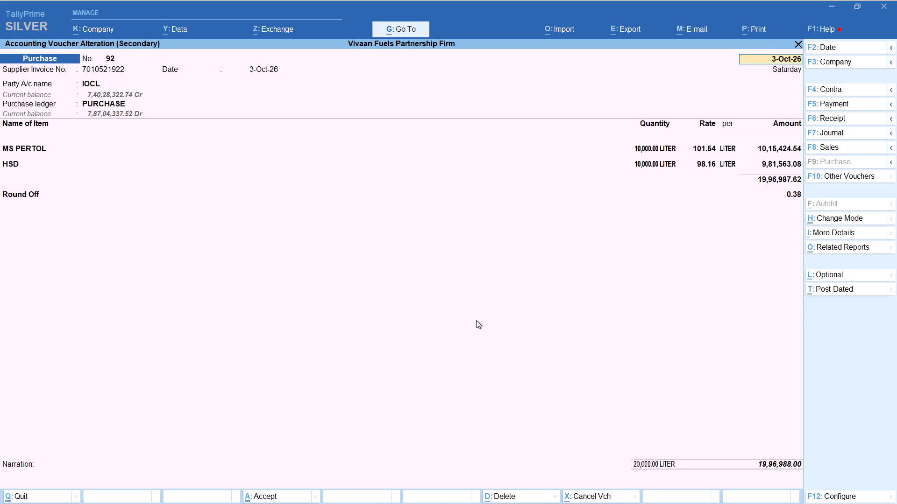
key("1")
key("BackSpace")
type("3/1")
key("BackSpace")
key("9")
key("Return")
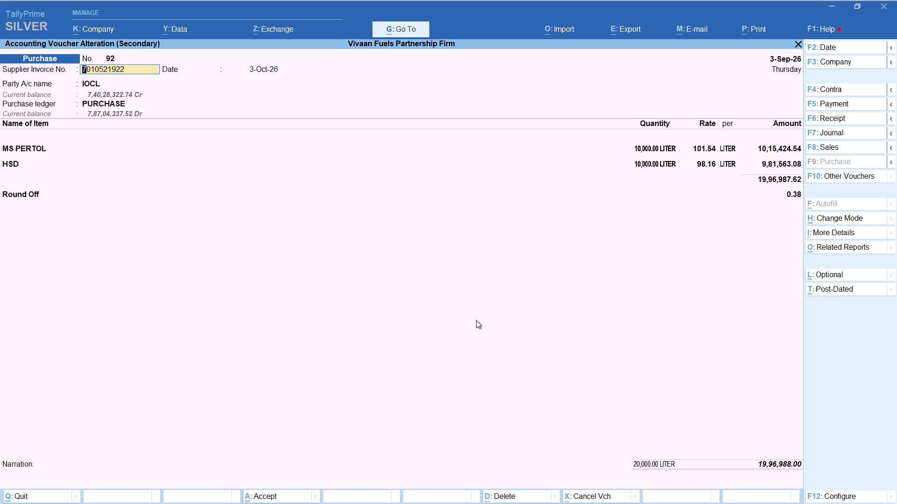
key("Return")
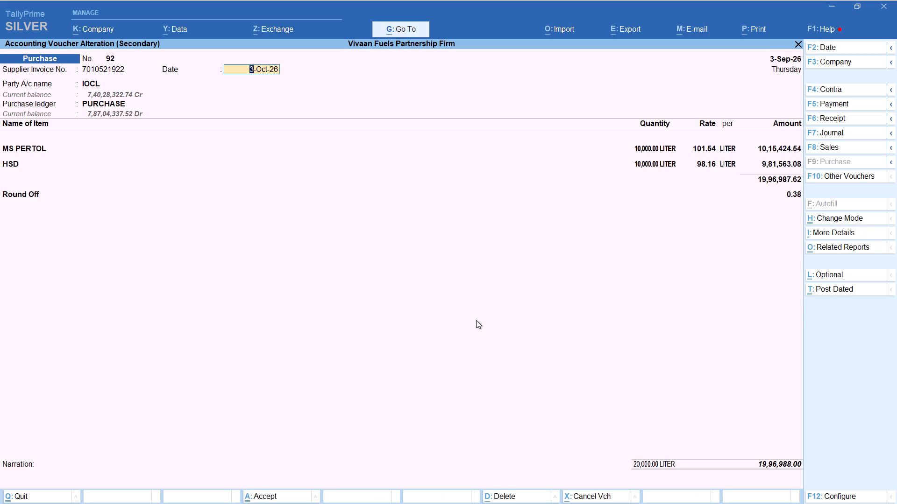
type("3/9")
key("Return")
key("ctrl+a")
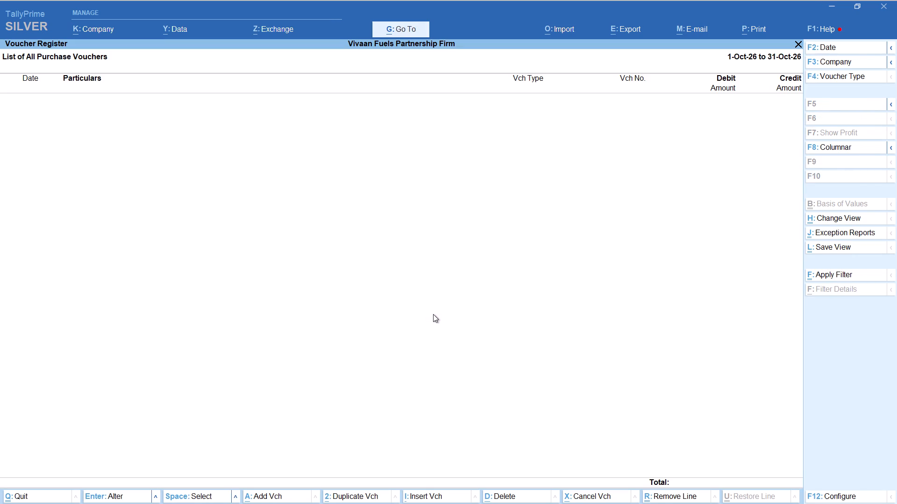
Open September in the Purchase Register and start a new purchase voucher dated 7-Sep-26.
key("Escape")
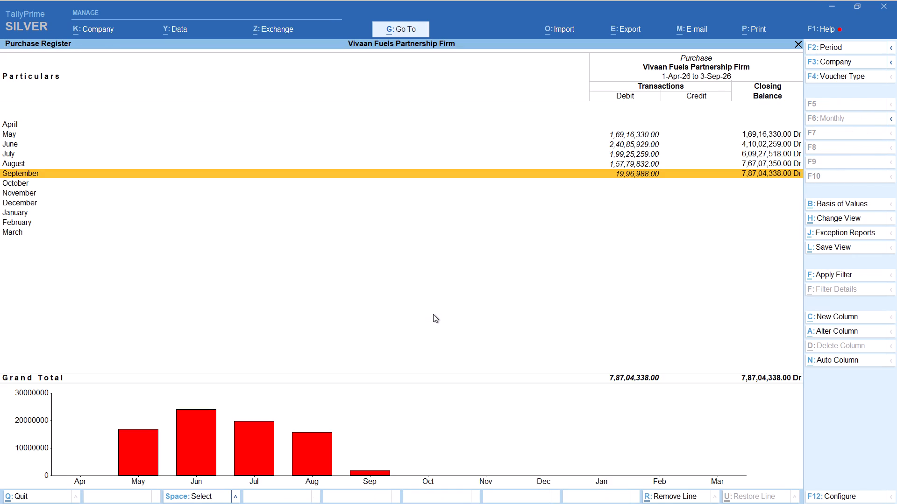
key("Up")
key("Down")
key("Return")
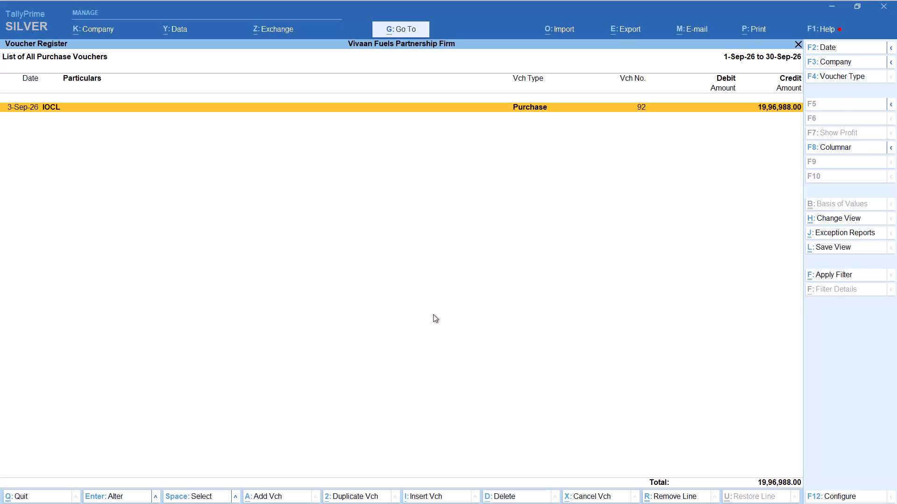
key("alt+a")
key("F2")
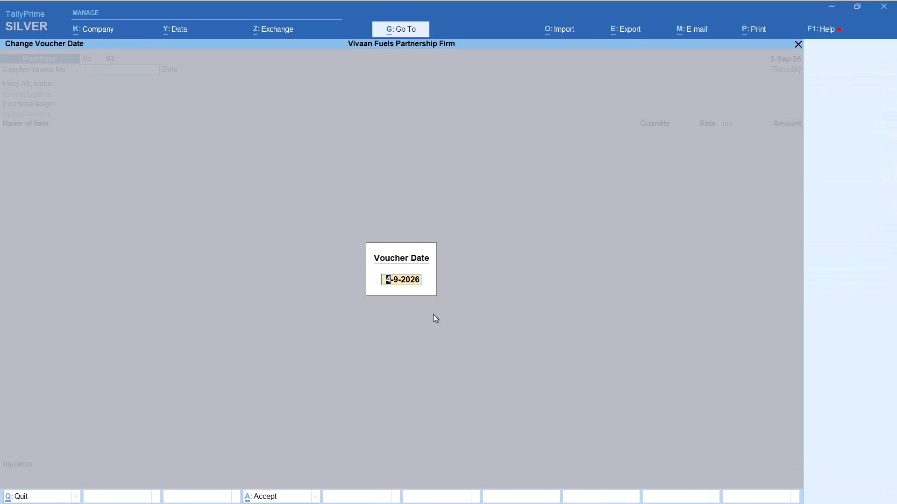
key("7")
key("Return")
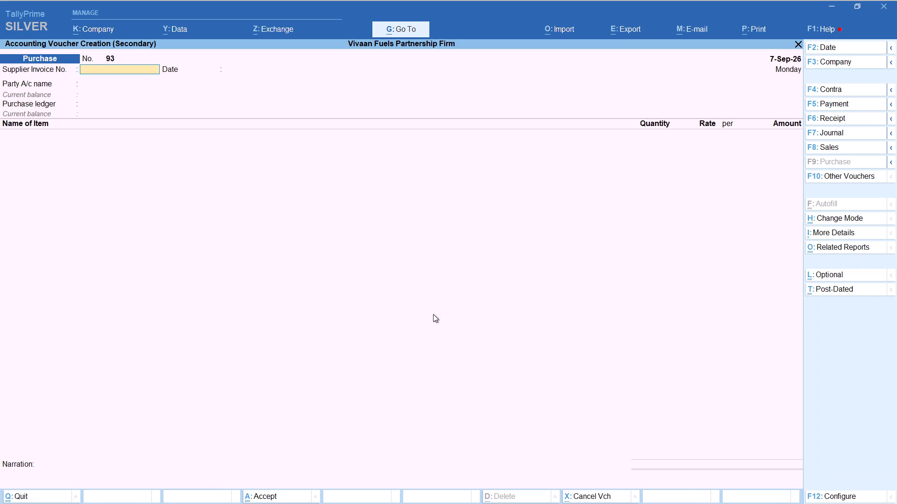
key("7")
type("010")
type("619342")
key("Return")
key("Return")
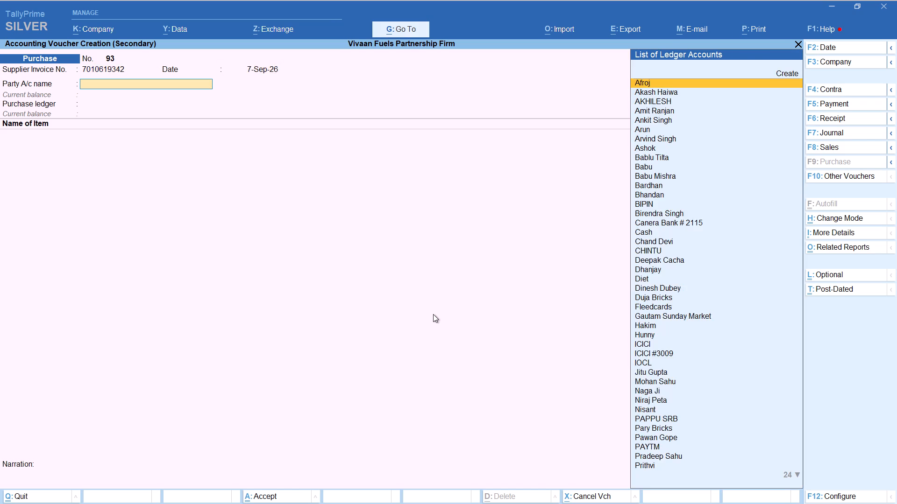
Choose the Afroj party account, set the bill-from supplier to IOCL with its default details, and select the PURCHASE ledger.
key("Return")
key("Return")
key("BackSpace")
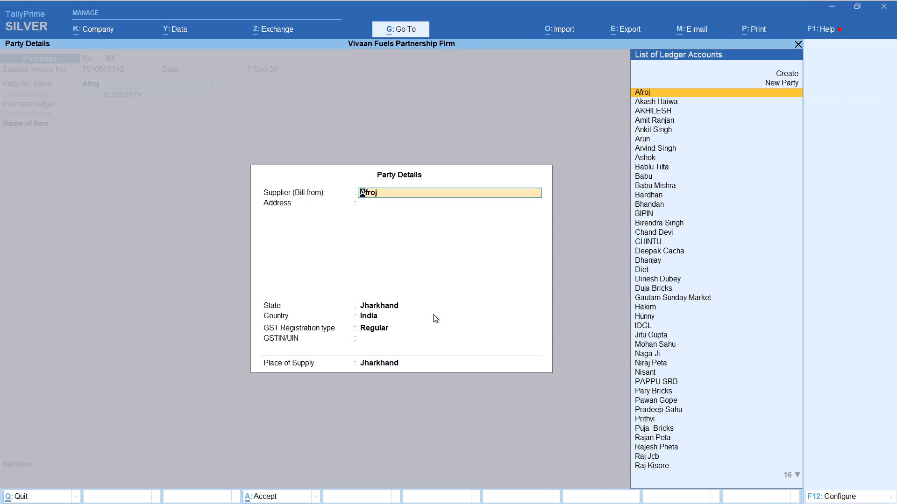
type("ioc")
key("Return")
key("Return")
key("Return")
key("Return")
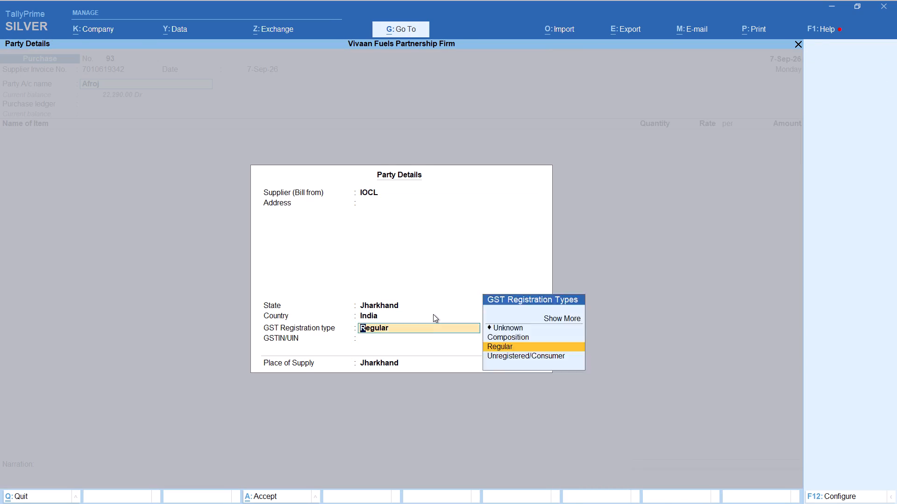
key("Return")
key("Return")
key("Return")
Add 9,000 litres of MS PERTOL with tracking Not Applicable and an amount of 9,13,882.09.
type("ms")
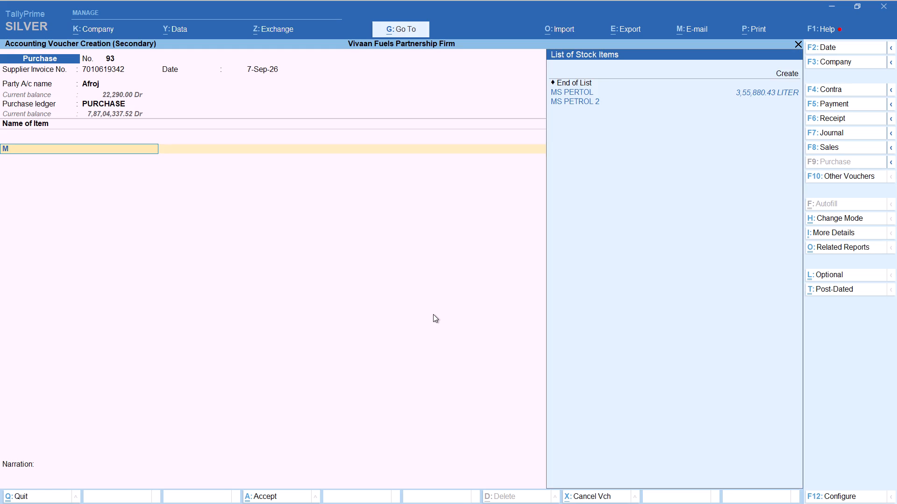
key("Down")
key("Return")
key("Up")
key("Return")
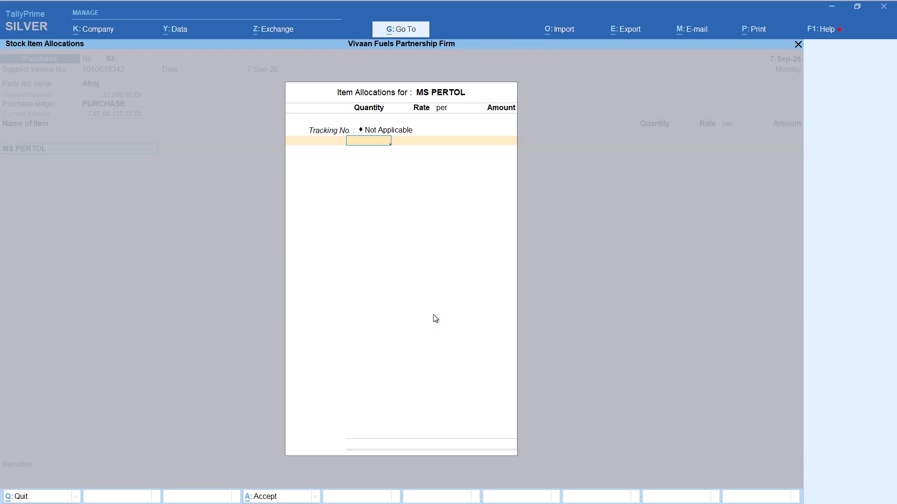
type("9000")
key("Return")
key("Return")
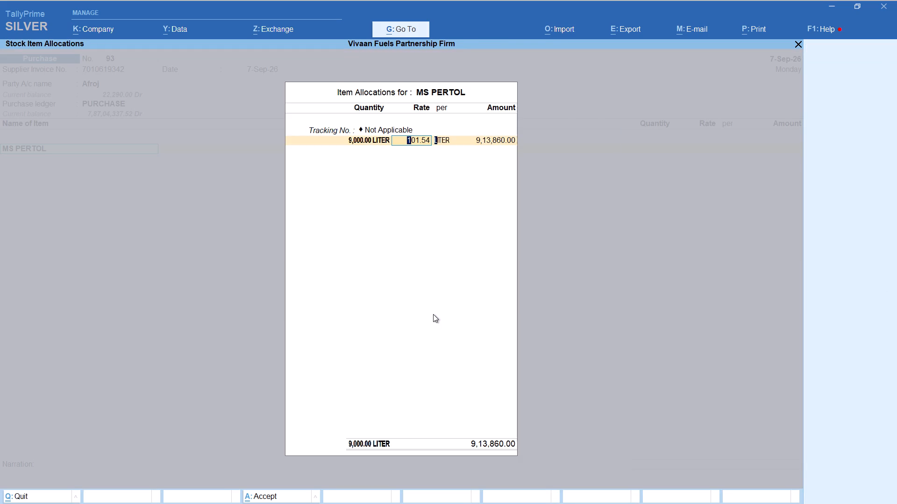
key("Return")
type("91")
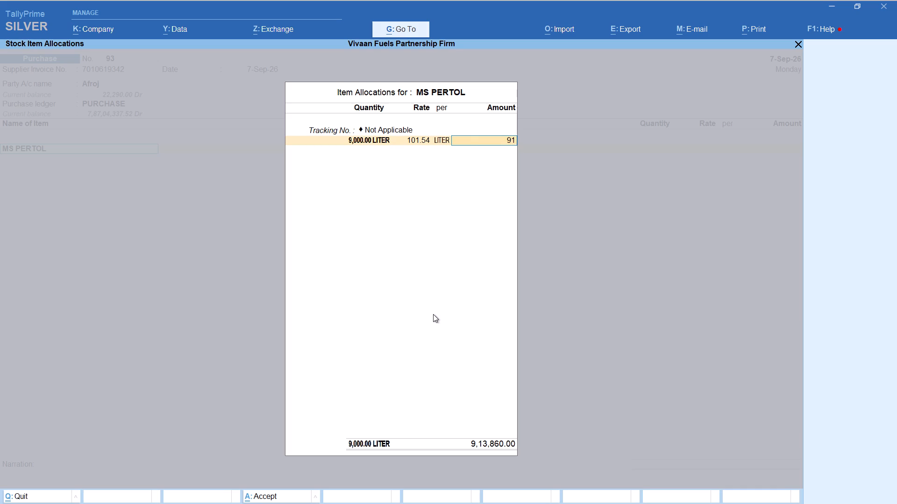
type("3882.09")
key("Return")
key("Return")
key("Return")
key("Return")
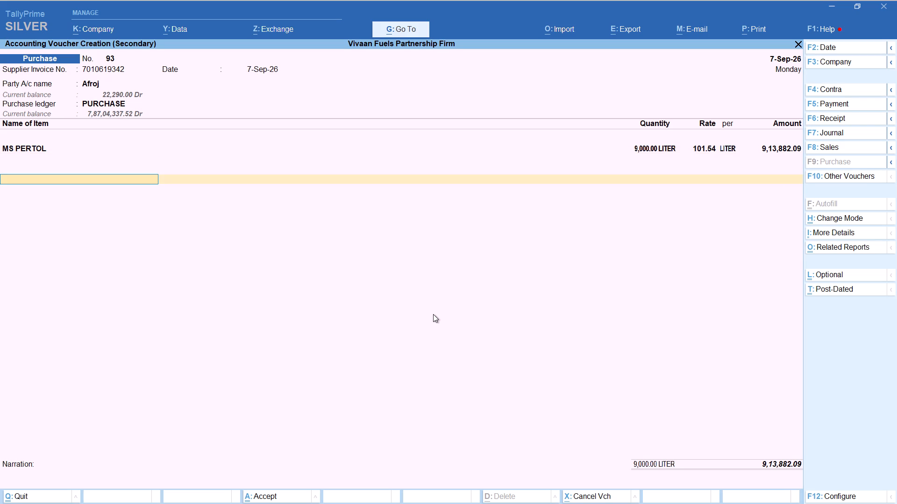
Return to the item list and add 9,000 litres of HSD with tracking Not Applicable and an amount of 8,83,406.77.
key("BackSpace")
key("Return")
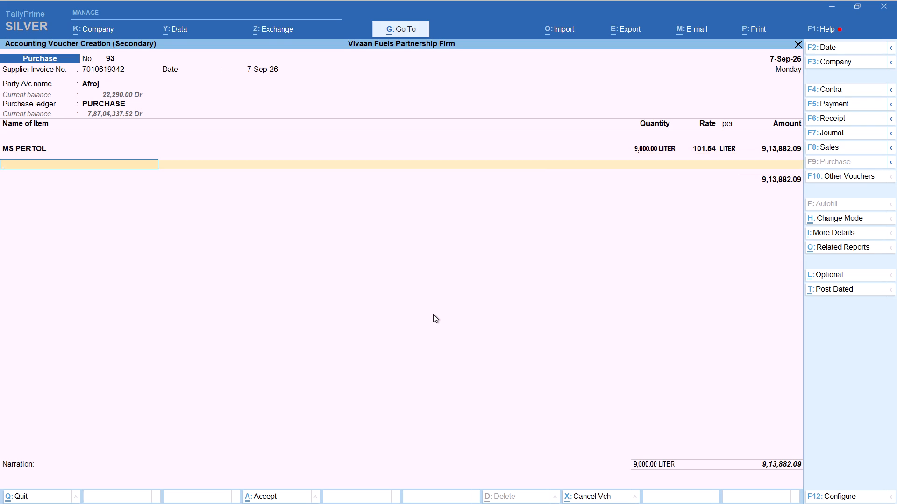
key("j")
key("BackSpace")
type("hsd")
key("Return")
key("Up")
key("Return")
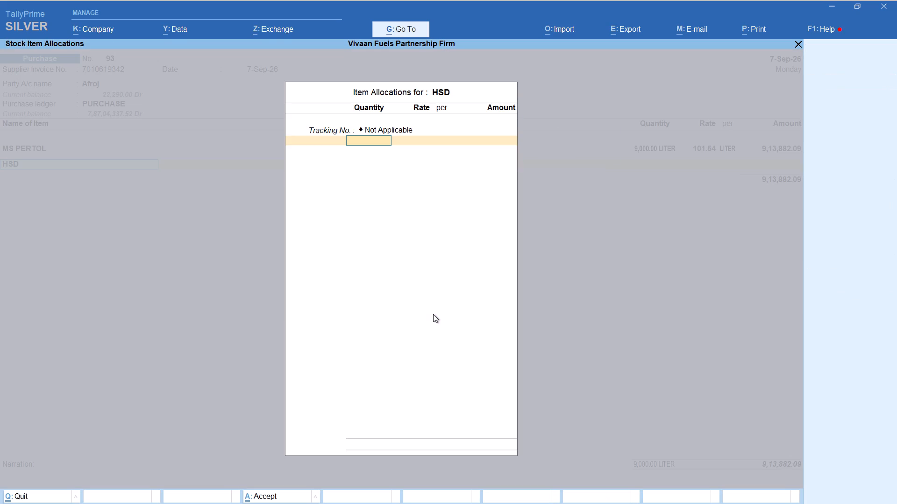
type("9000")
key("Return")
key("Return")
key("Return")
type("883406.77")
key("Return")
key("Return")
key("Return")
End the item list, add the Round Off ledger with its default amount, and save the purchase voucher.
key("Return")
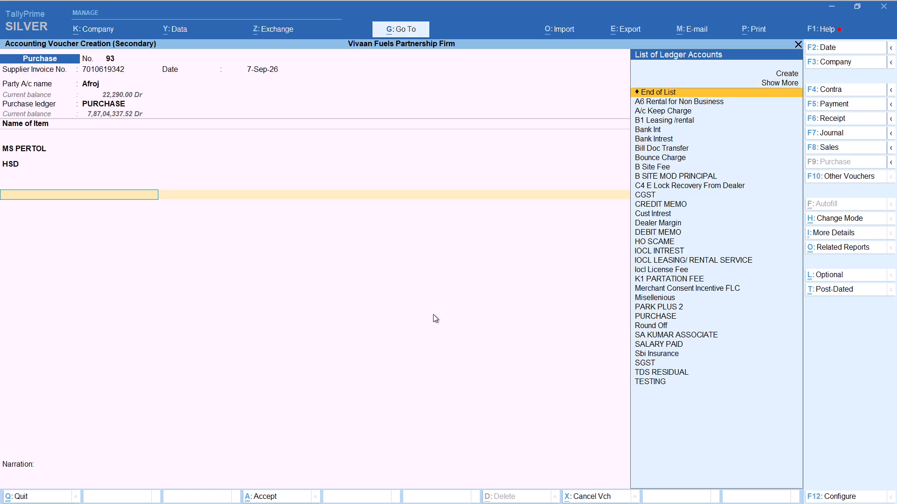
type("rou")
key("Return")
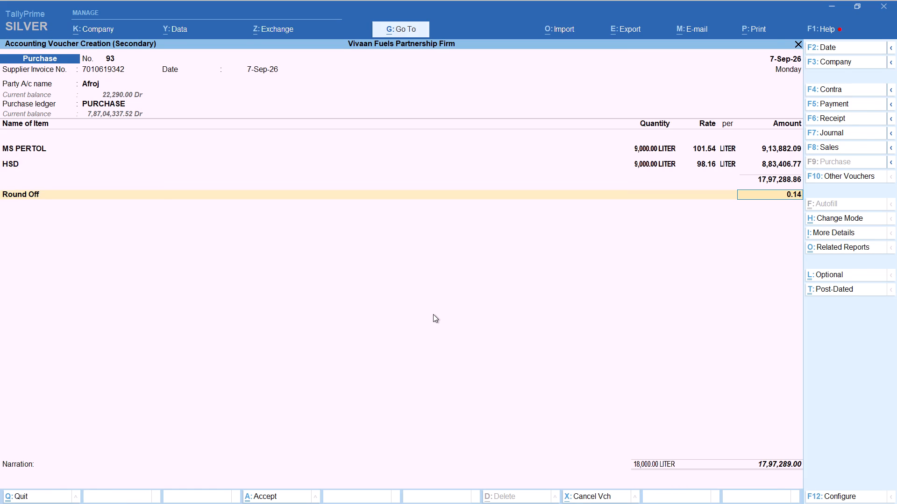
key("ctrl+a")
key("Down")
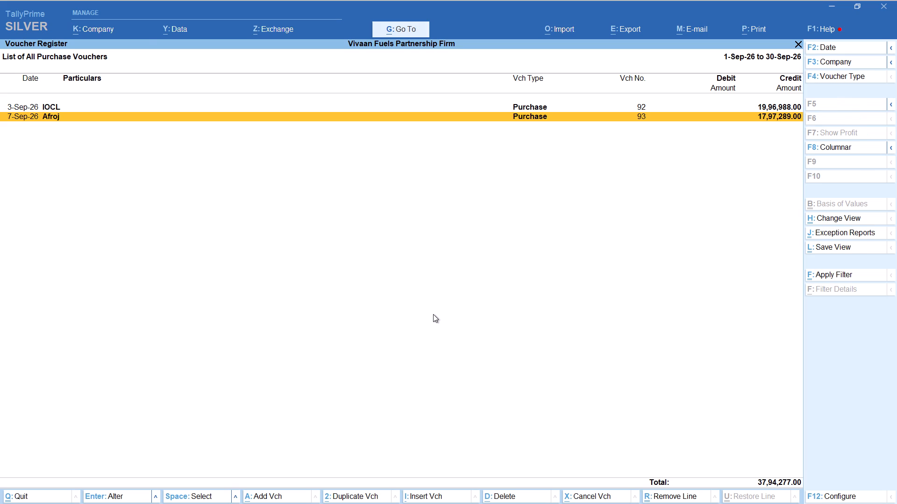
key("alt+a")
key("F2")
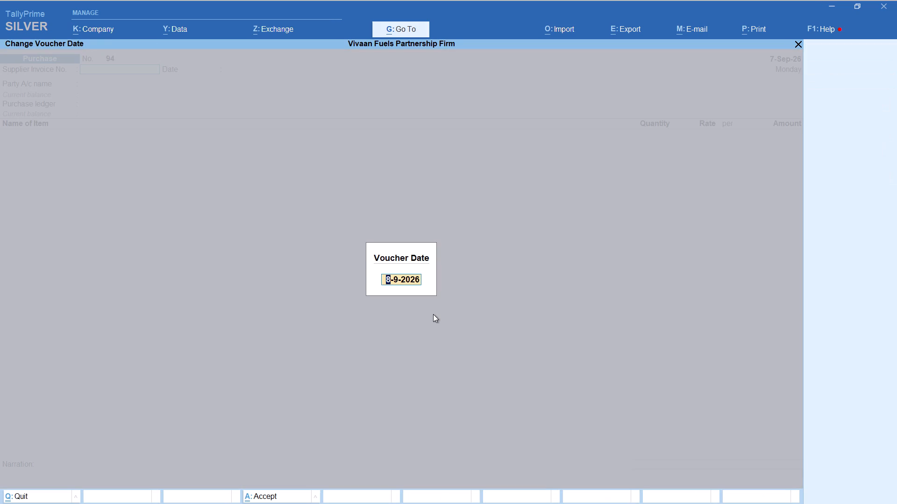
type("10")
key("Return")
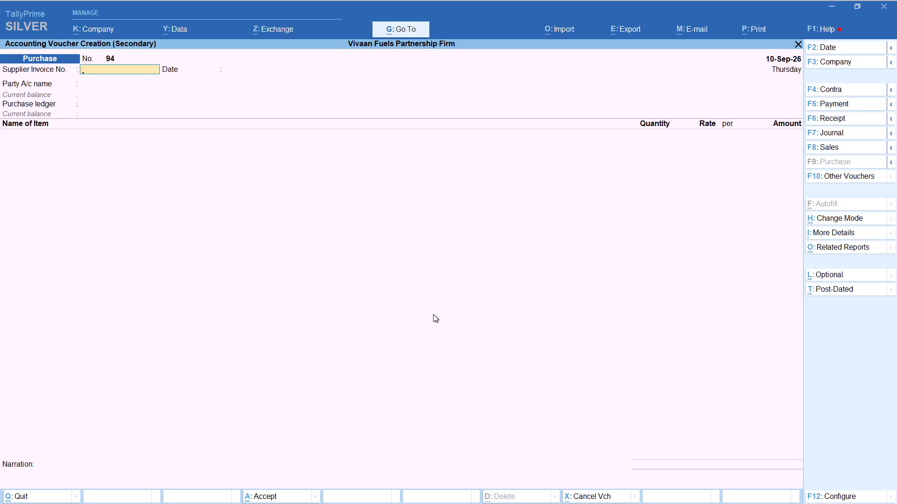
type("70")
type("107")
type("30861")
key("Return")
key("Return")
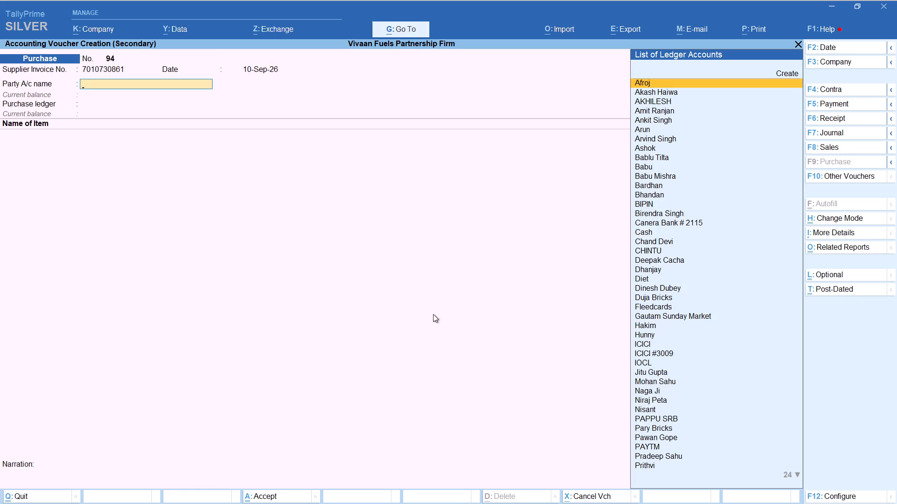
Set the party account to IOCL, accept its default party details, and select the PURCHASE ledger.
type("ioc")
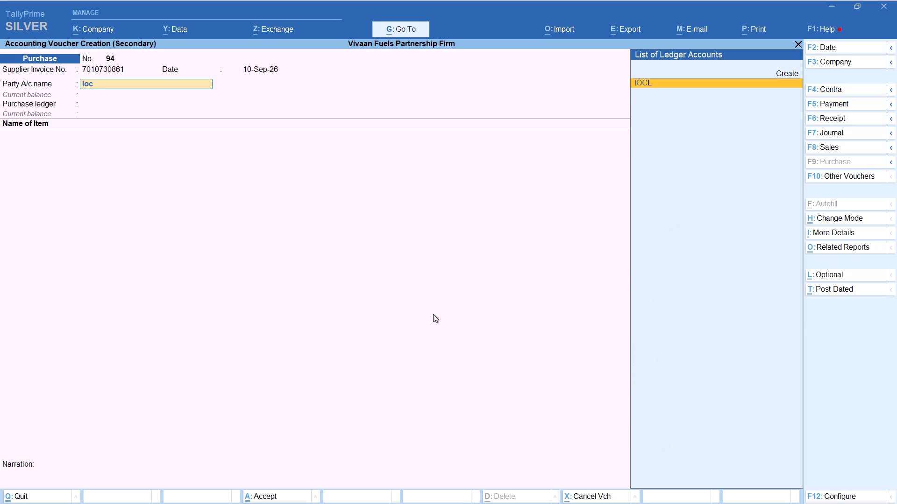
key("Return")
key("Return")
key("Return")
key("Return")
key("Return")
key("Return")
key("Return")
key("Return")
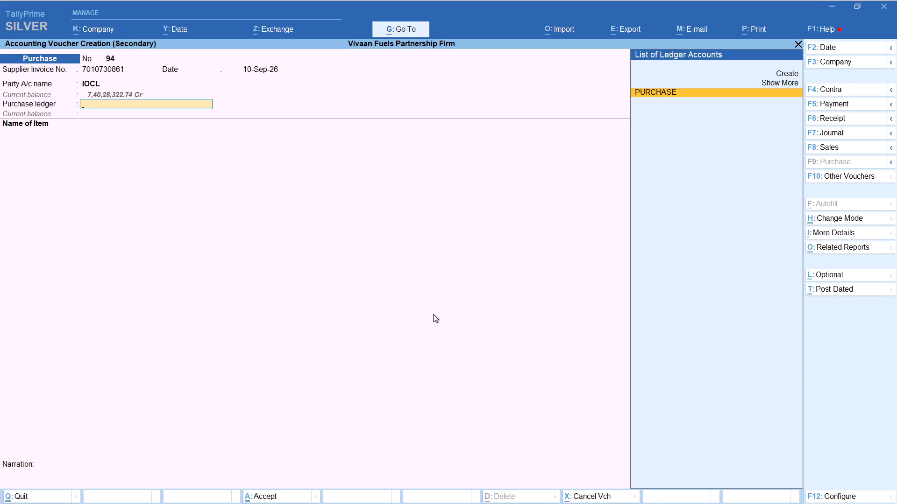
Add 5,000 litres of MS PERTOL with tracking Not Applicable and an amount of 5,07,712.27.
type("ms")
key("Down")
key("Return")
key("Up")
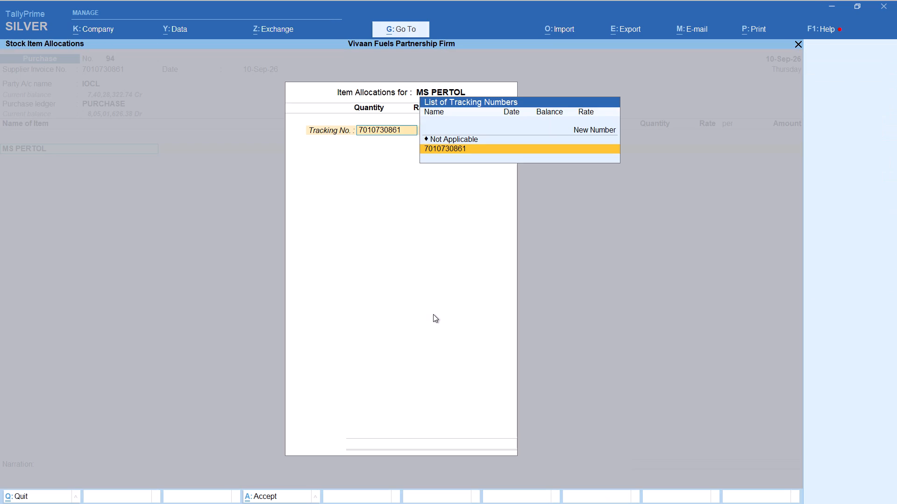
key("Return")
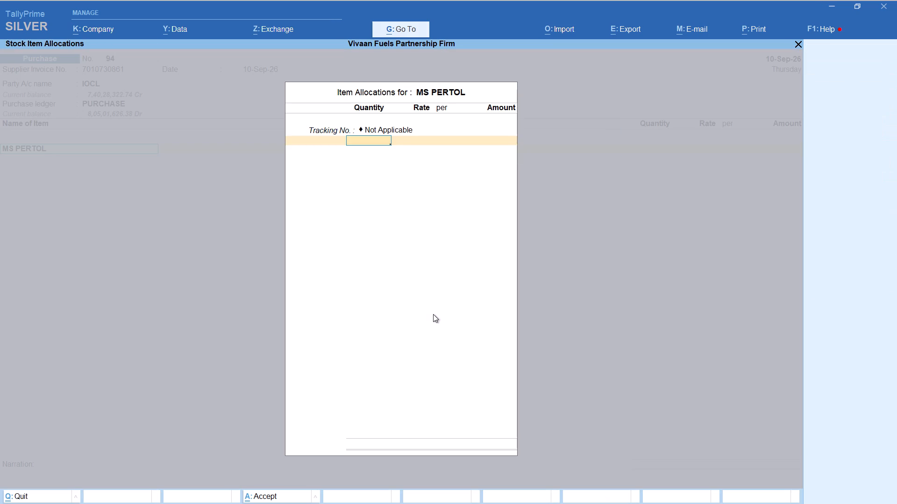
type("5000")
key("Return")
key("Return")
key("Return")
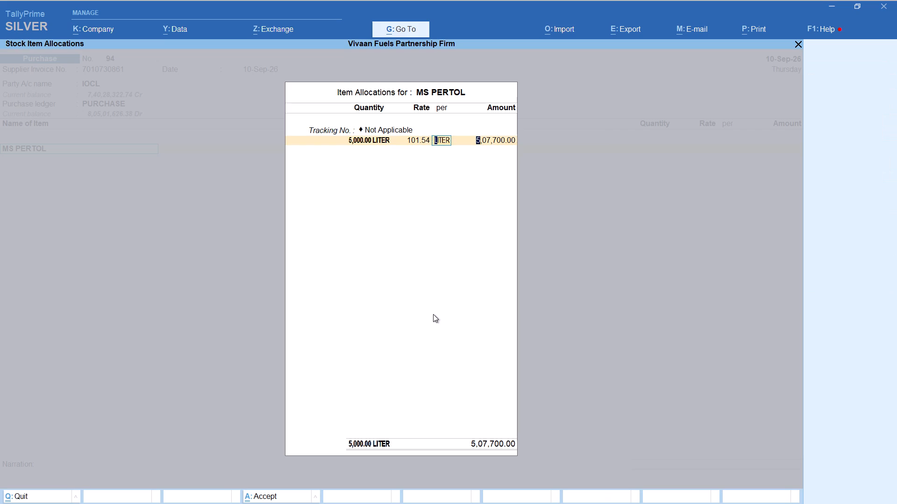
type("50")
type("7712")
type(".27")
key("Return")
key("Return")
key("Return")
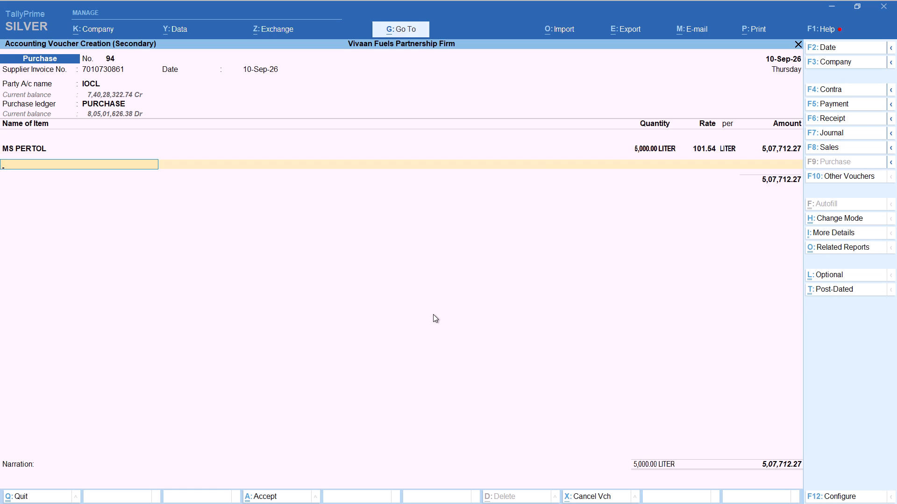
Add 9,000 litres of HSD with tracking Not Applicable and an amount of 8,83,406.77.
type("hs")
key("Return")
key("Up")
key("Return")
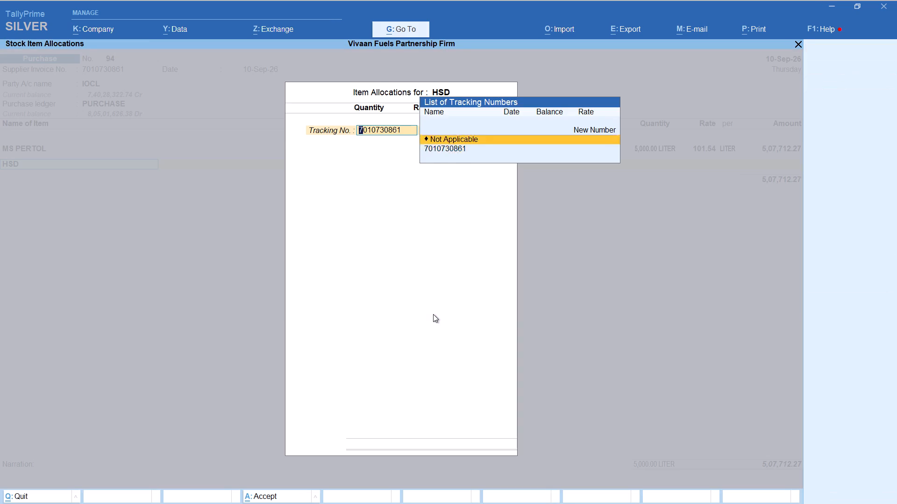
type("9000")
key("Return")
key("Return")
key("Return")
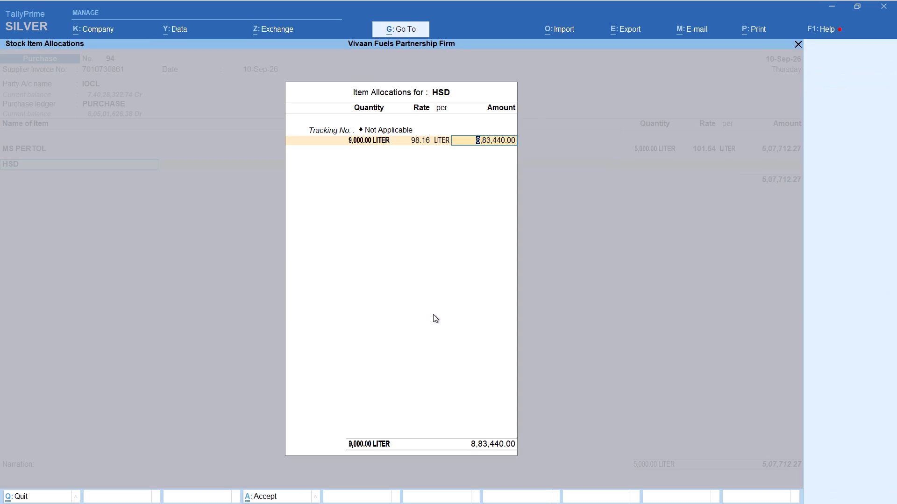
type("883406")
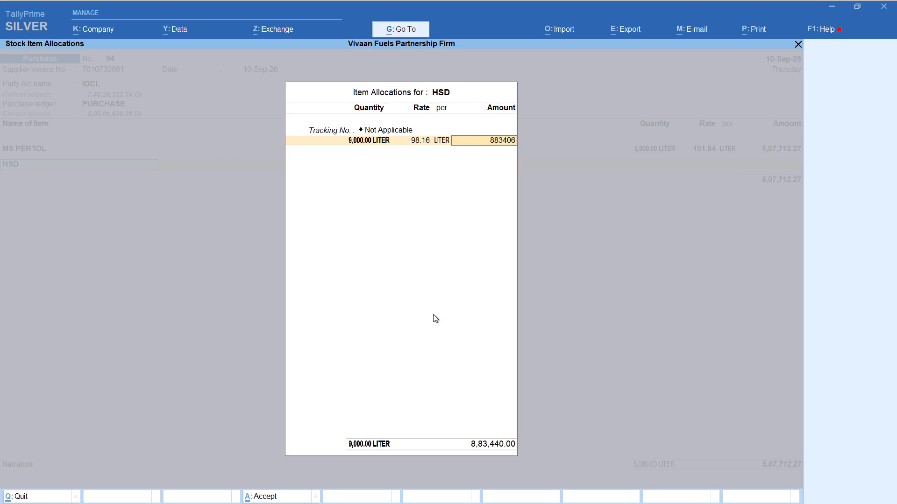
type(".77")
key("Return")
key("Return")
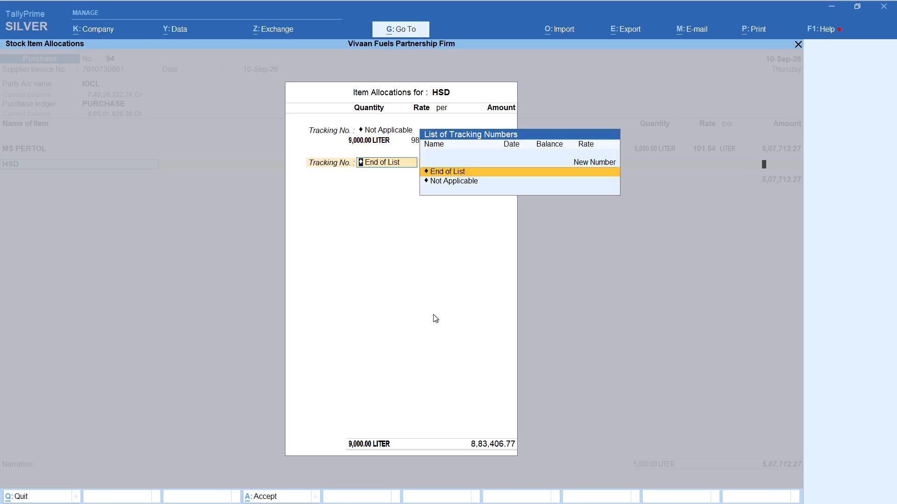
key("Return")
End the item list, add the Round Off ledger with its default amount, and save the purchase voucher.
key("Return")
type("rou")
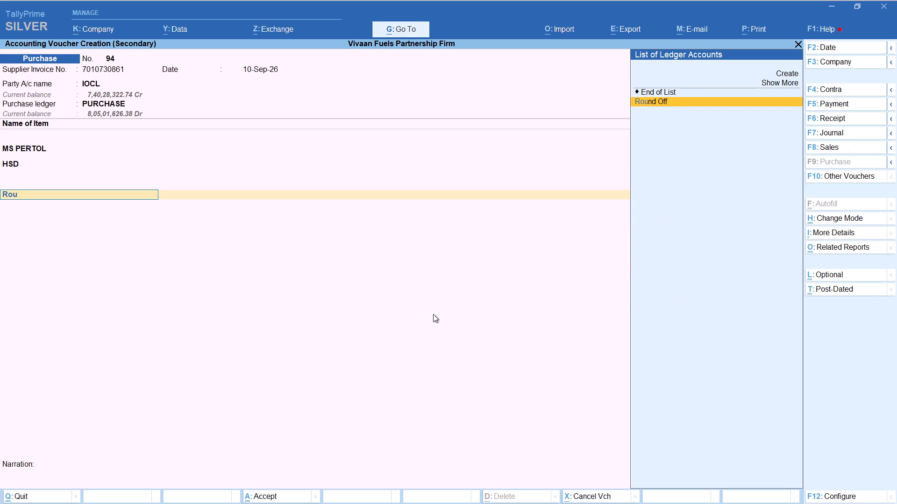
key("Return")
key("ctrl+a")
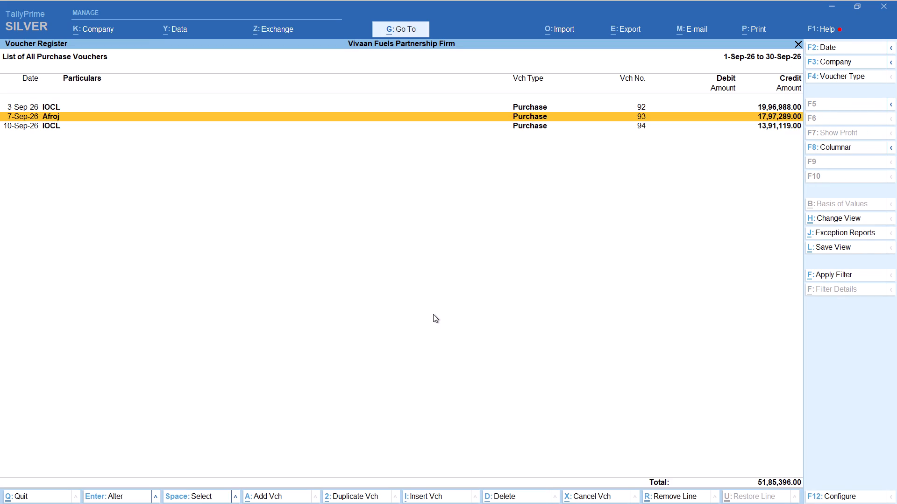
Change the purchase register date to 12-Sep-26 and start a new purchase voucher for that day.
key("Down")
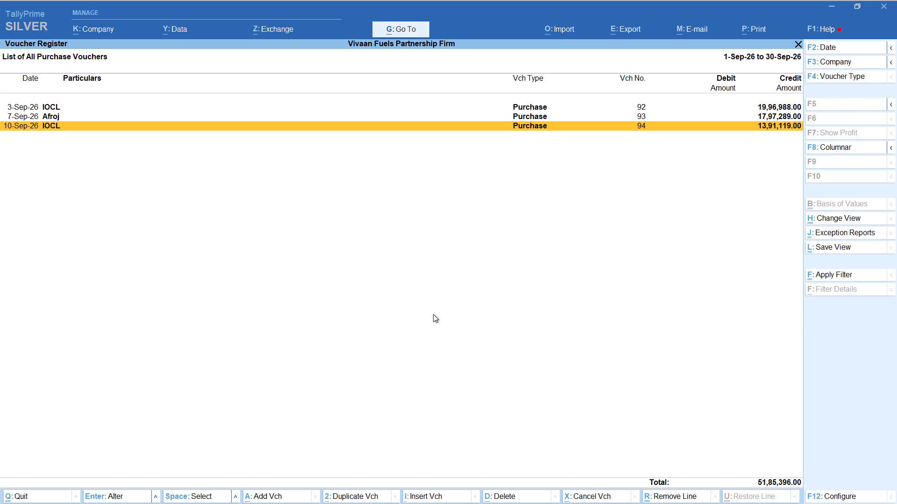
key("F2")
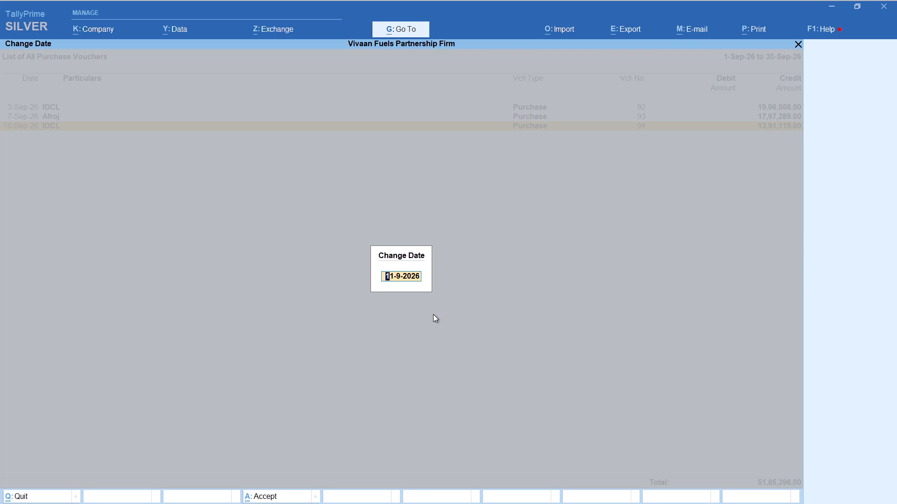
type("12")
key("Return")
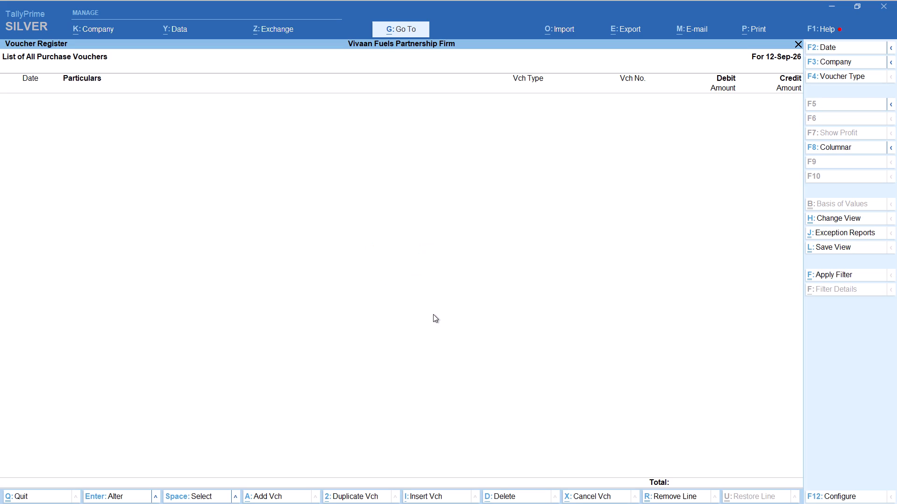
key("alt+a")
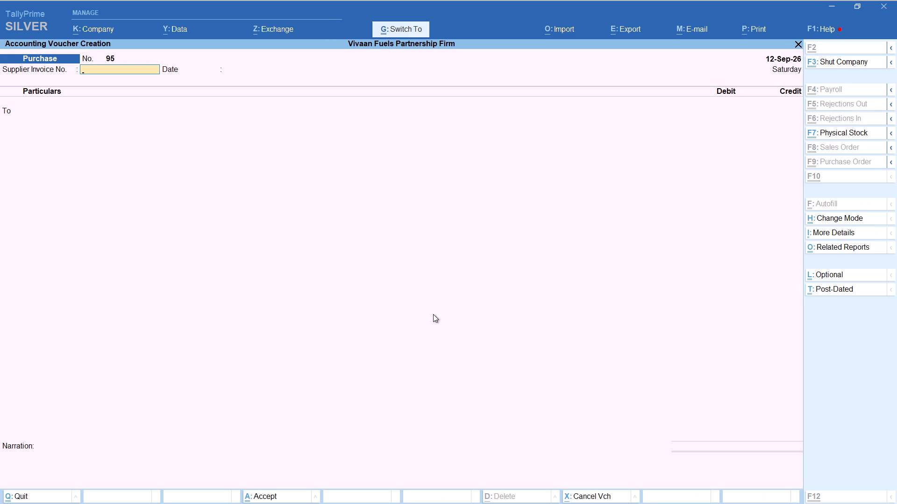
Switch the 12-Sep-26 purchase voucher to item invoice entry mode.
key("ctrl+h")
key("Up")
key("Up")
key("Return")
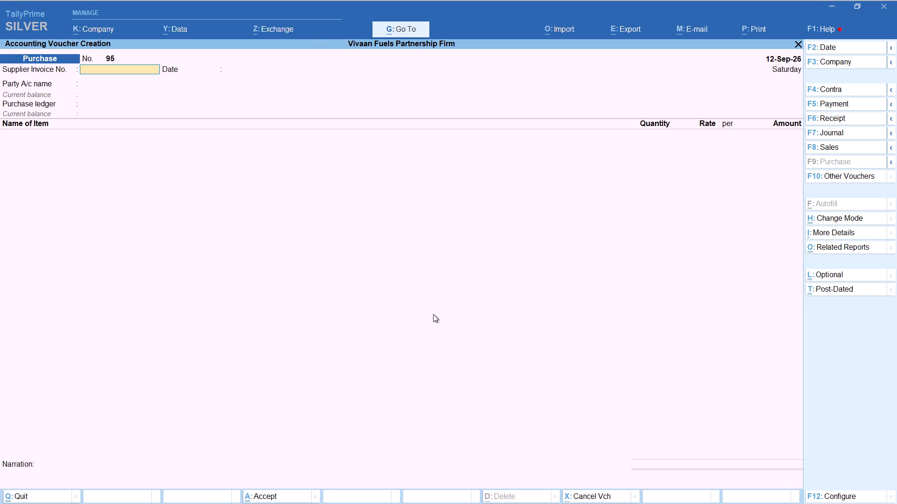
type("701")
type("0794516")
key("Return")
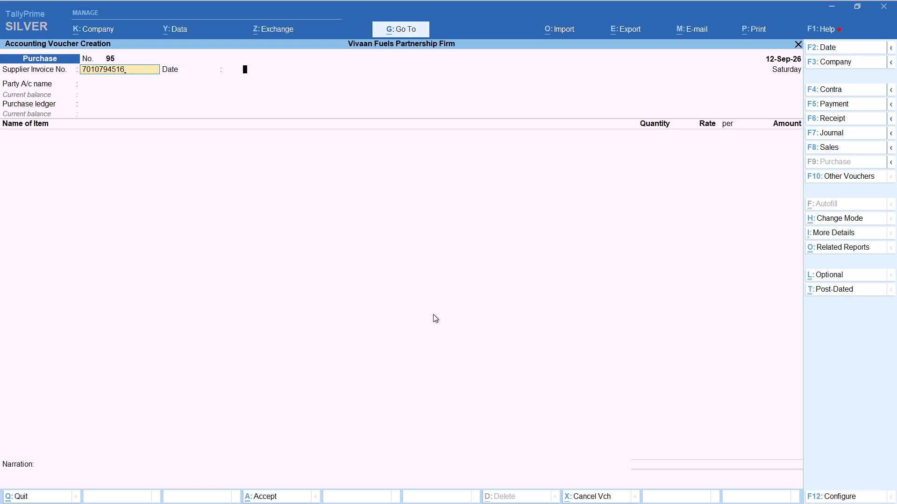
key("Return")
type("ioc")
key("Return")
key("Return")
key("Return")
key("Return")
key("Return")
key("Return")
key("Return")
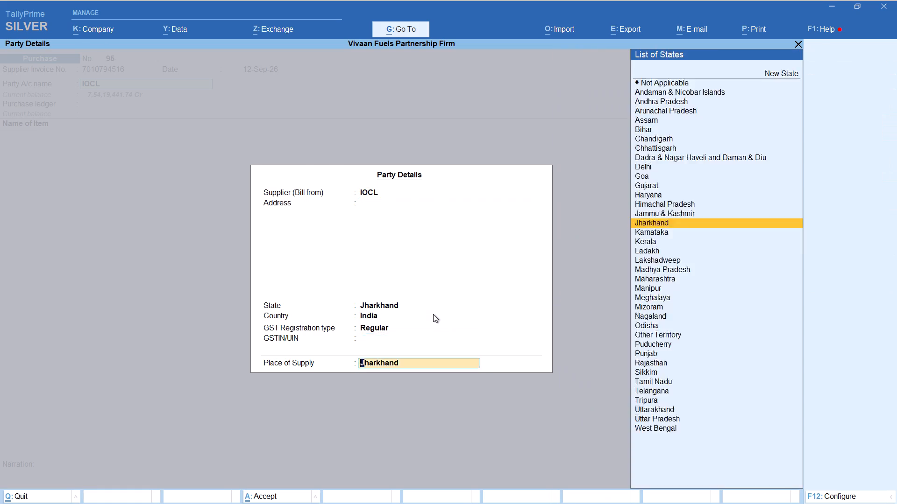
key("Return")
Add 8,000 litres of MS PERTOL with tracking Not Applicable and an amount of 8,12,339.64.
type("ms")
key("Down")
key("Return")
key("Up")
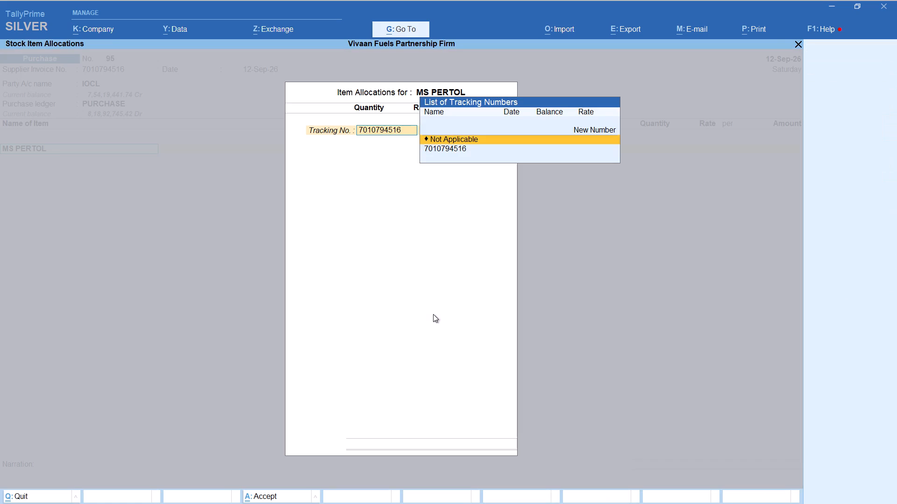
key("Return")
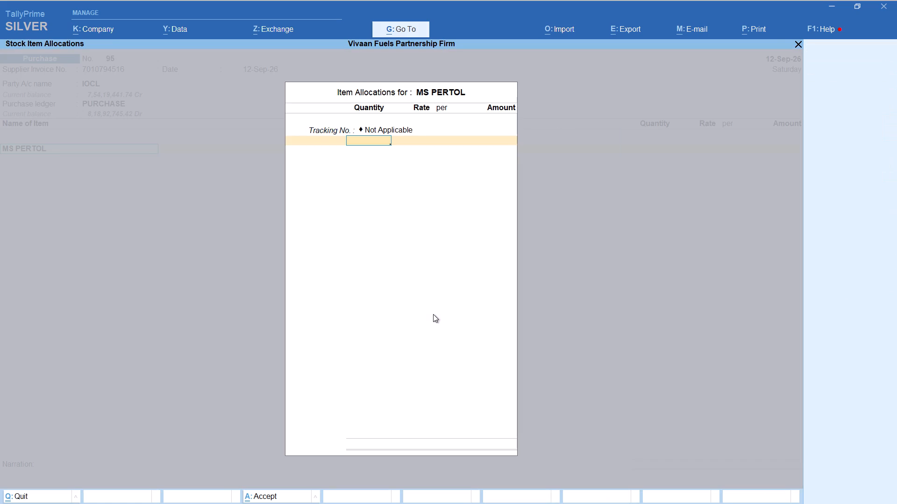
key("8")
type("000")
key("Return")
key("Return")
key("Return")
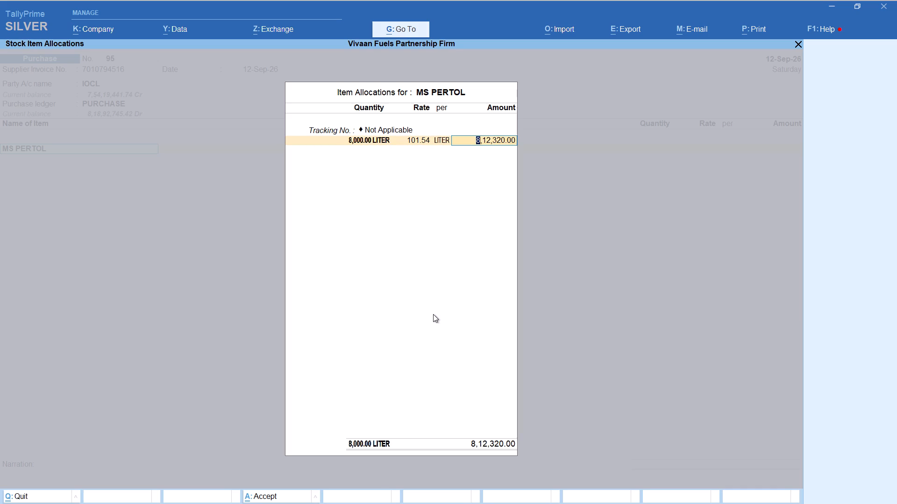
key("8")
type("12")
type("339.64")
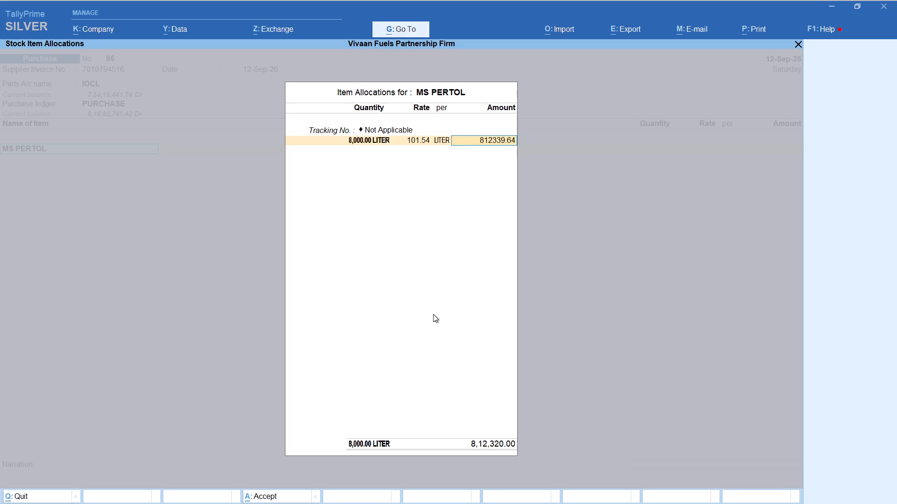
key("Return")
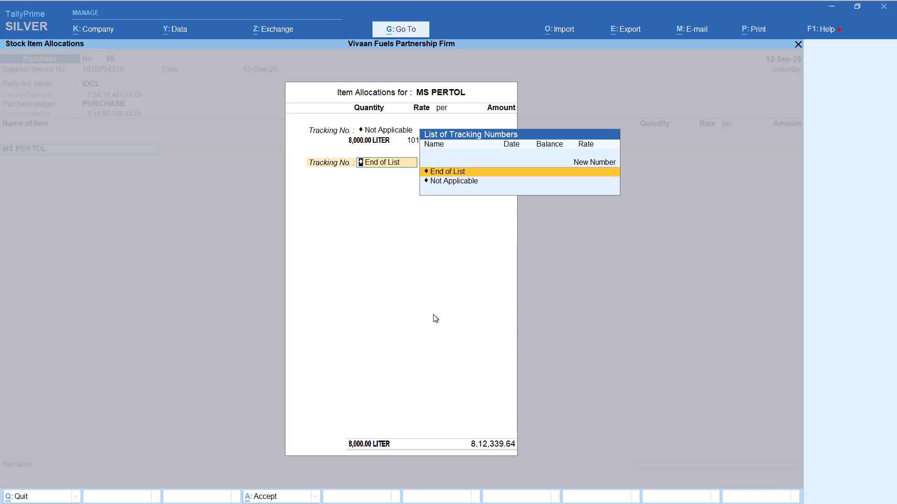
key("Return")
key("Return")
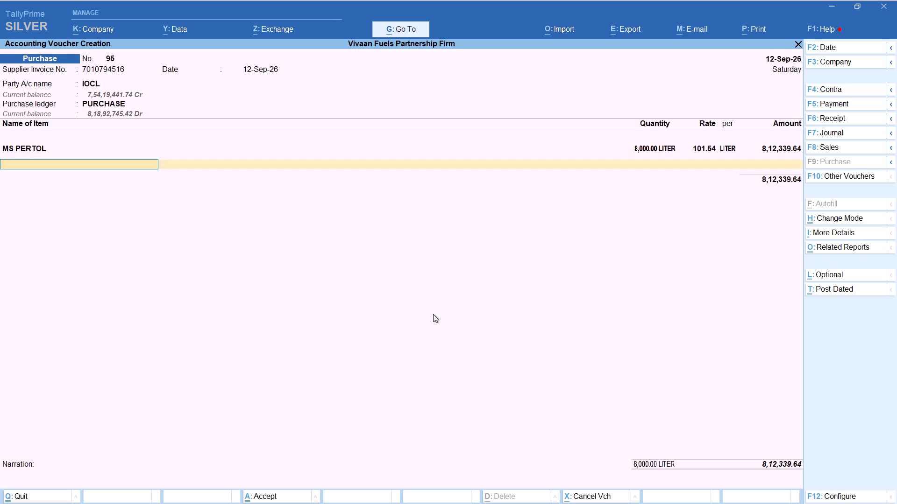
Add 4,000 litres of HSD with tracking Not Applicable and an amount of 3,92,625.23.
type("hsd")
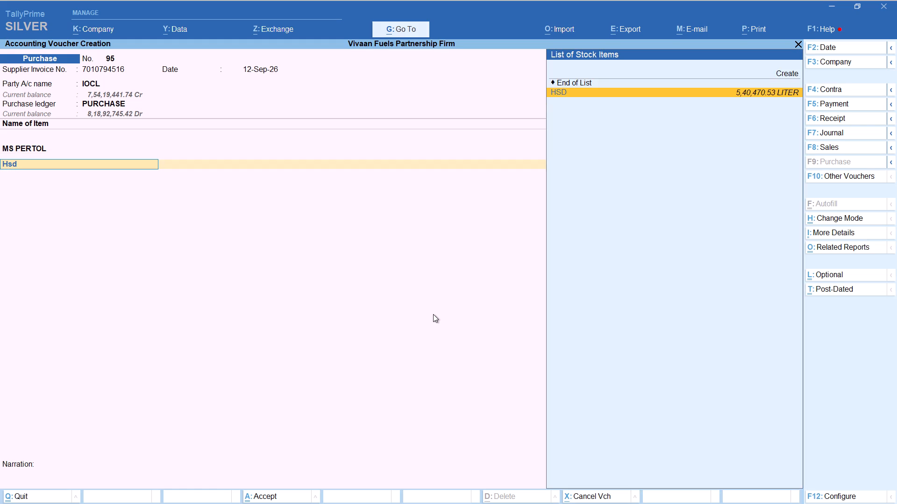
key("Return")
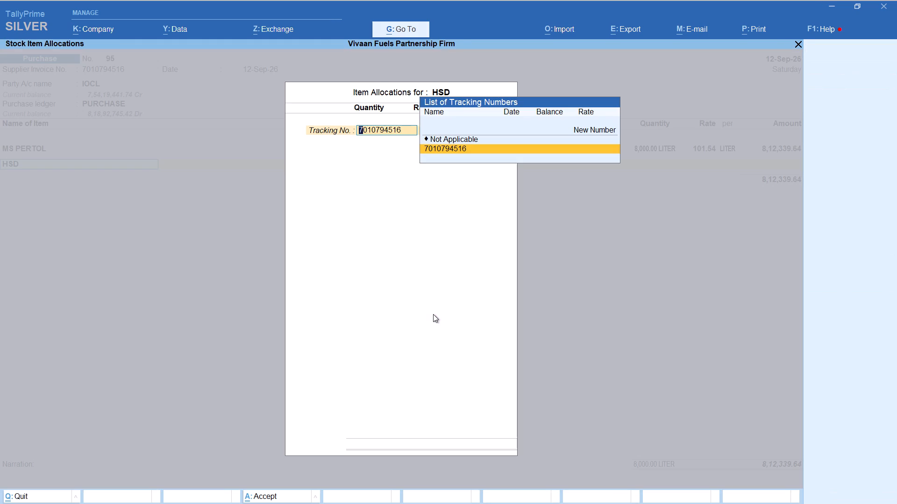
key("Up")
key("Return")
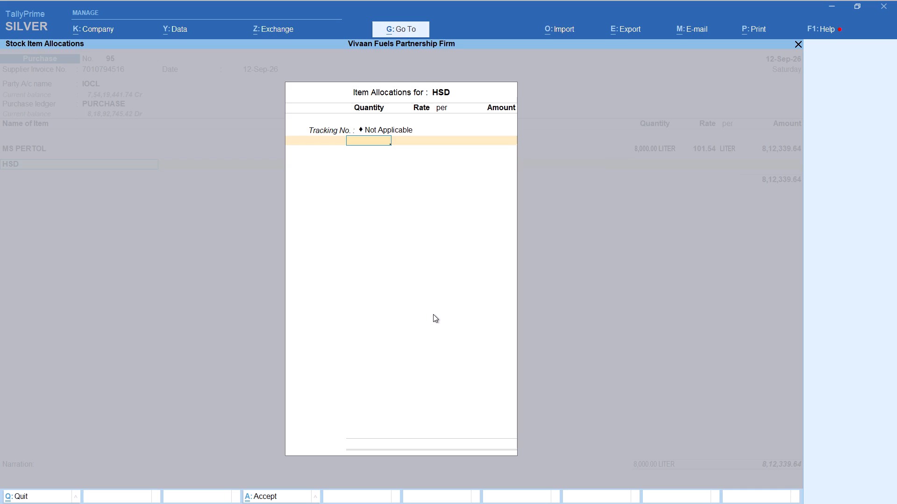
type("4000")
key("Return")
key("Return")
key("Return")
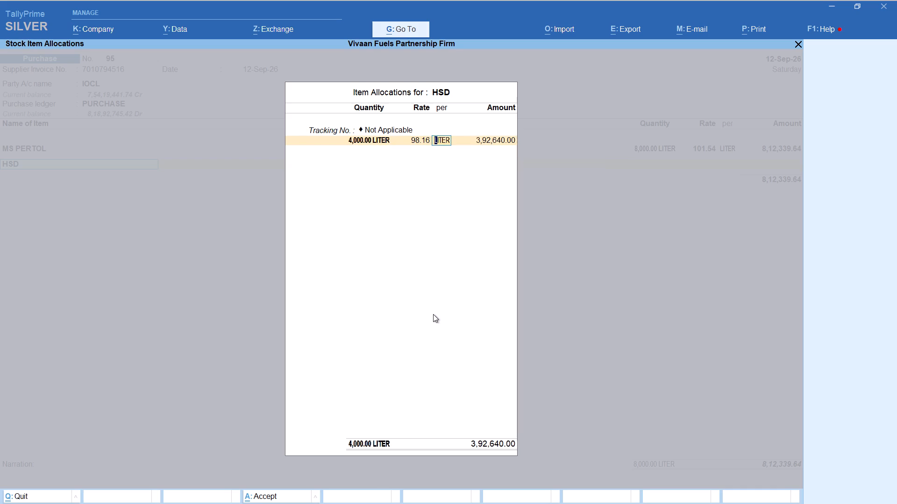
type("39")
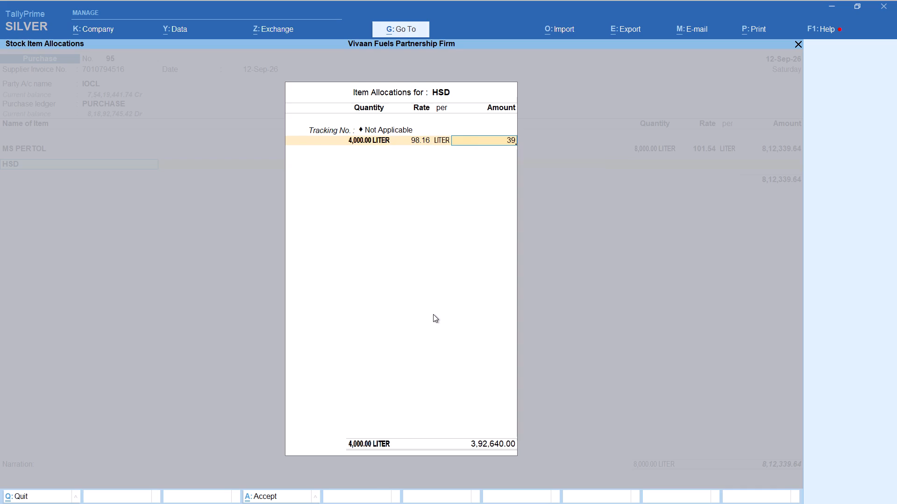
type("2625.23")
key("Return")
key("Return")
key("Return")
End the item list, add the Round Off ledger with its default amount, and save the purchase voucher.
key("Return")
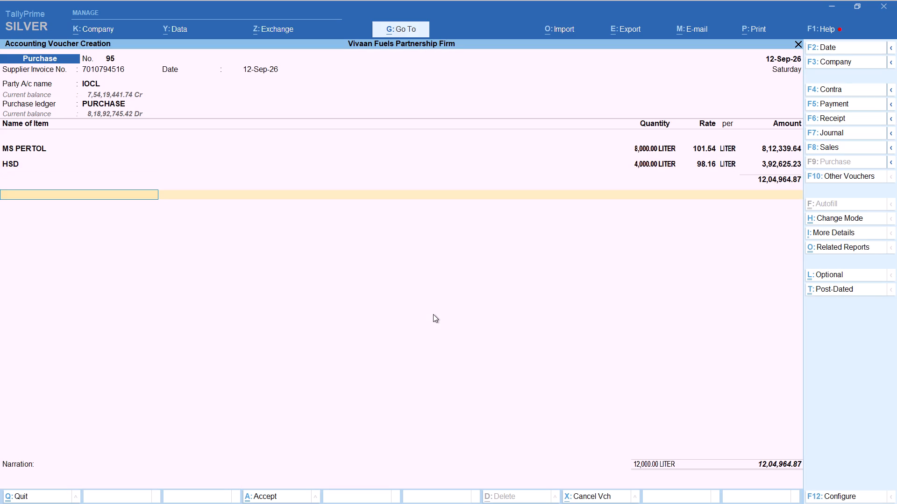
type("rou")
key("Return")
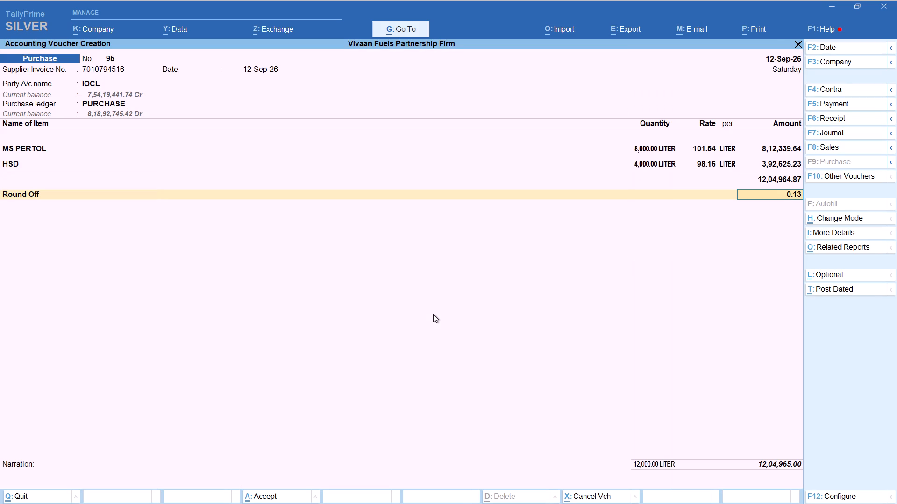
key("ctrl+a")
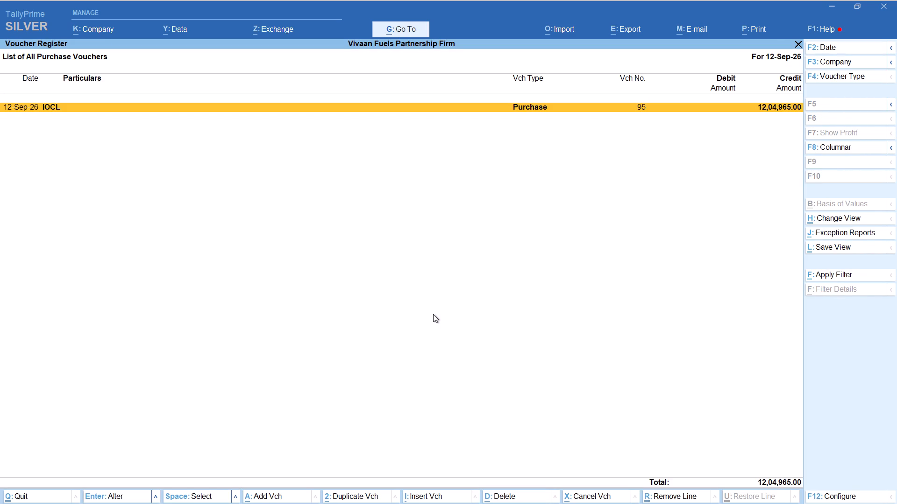
From the September purchase voucher list, start a new purchase voucher after the 12-Sep-26 entry and date it 15-Sep-26.
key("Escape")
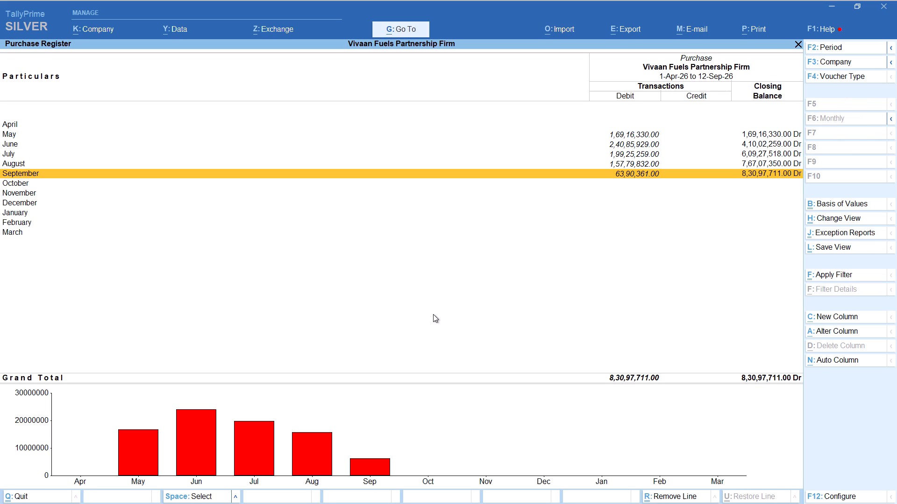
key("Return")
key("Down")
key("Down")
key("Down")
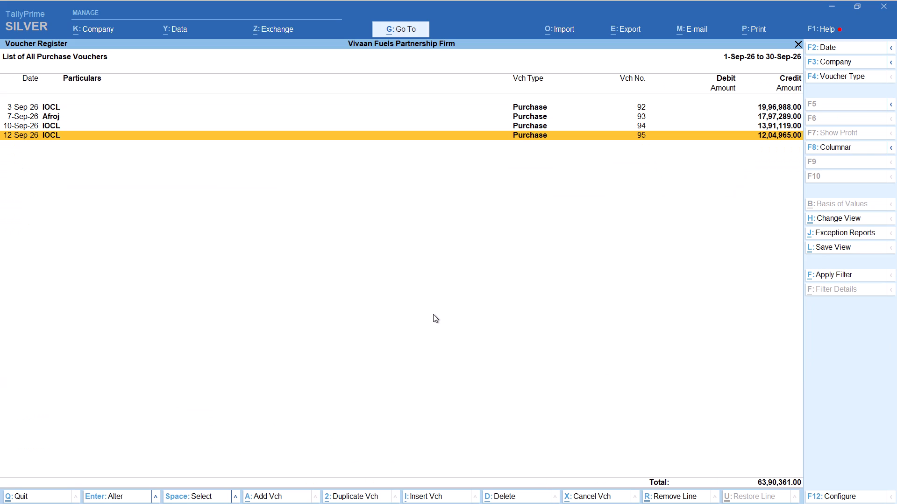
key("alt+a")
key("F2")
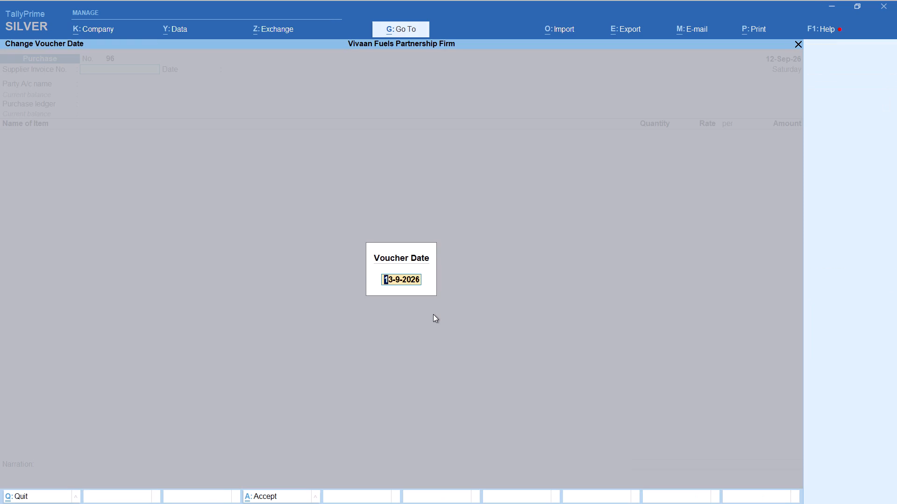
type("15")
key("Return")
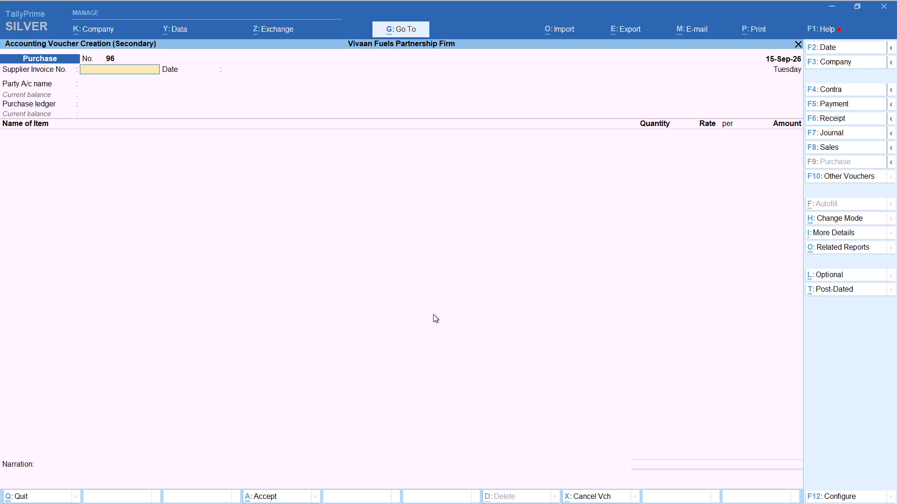
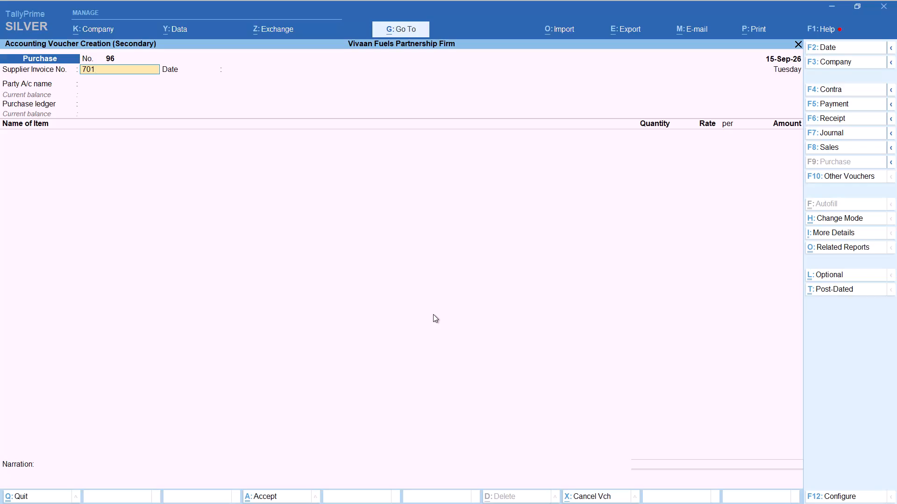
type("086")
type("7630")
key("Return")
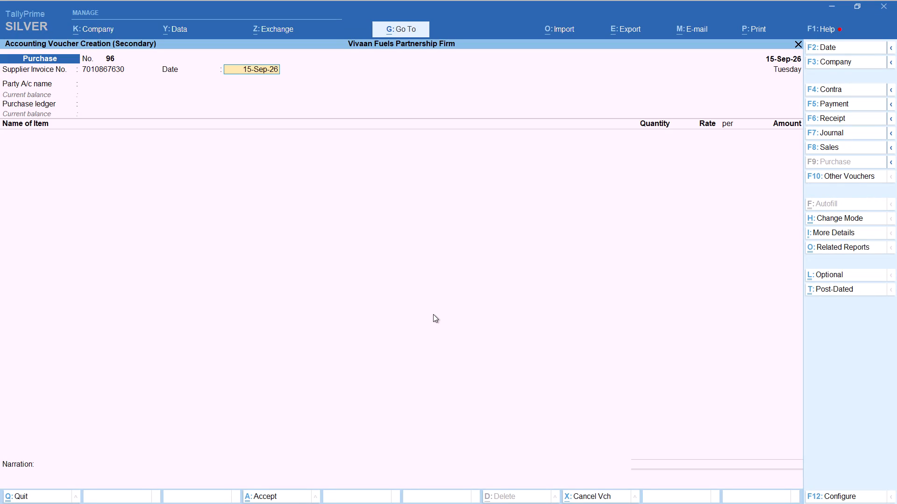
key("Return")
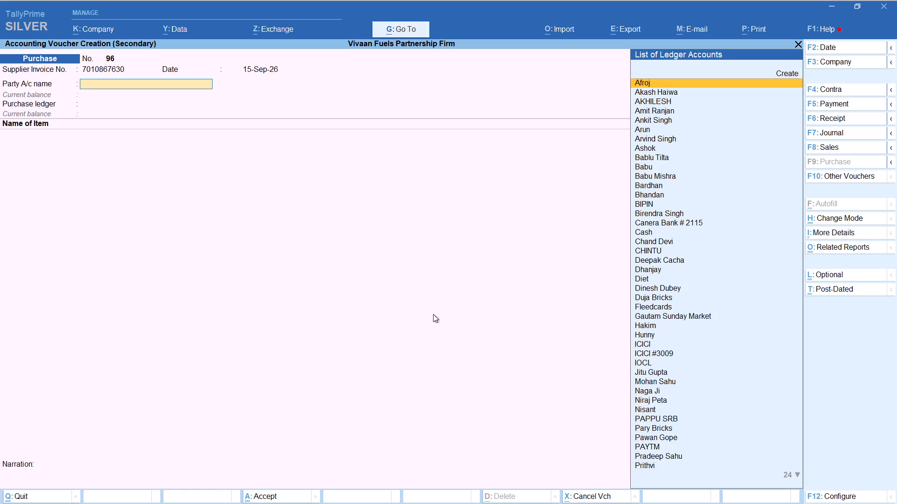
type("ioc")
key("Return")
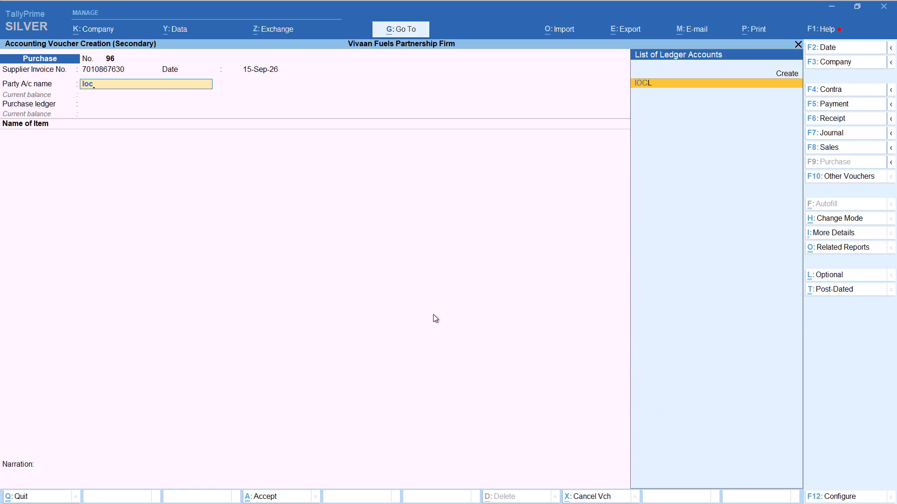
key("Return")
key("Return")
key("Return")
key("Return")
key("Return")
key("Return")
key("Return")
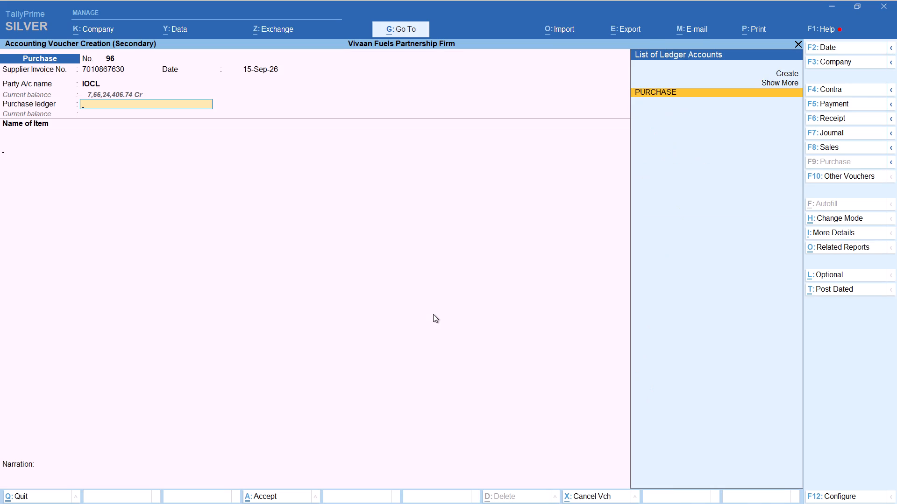
Add 10,000 litres of MS PERTOL with tracking Not Applicable and an amount of 10,15,424.54.
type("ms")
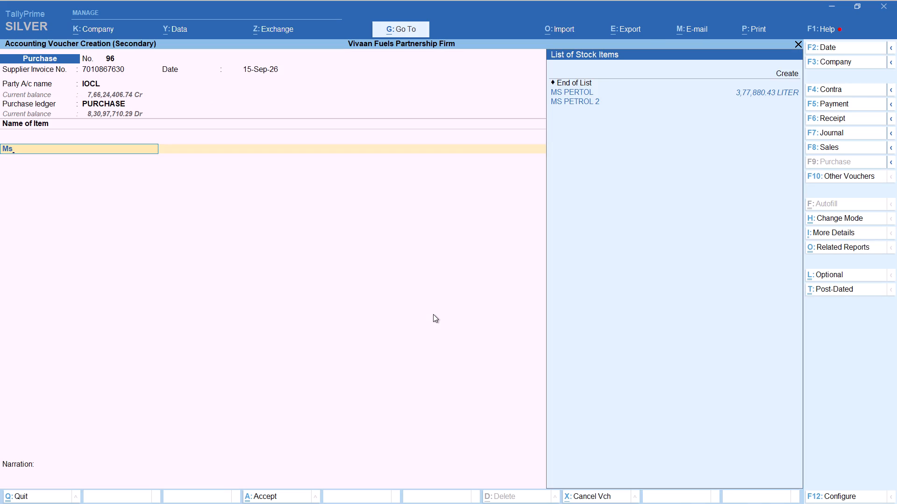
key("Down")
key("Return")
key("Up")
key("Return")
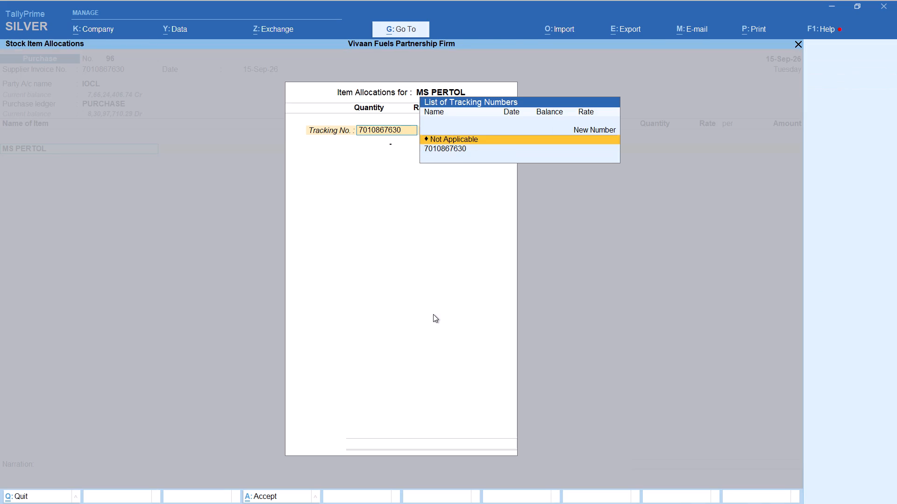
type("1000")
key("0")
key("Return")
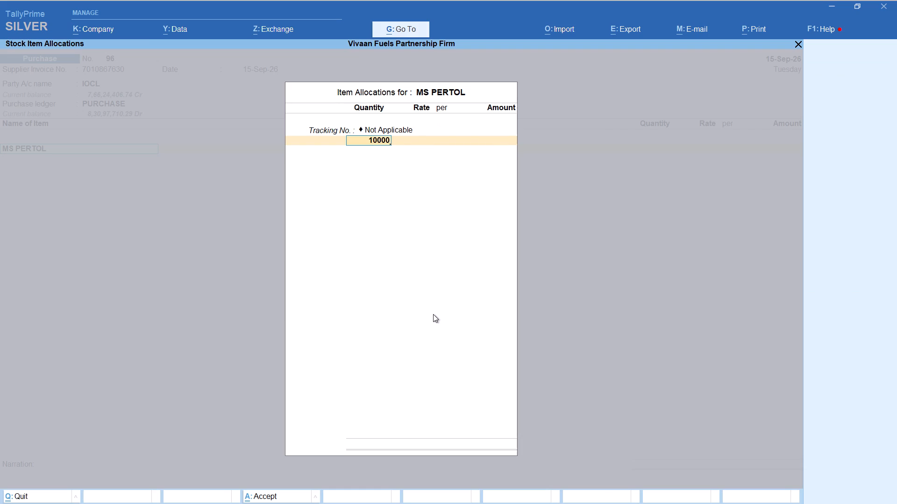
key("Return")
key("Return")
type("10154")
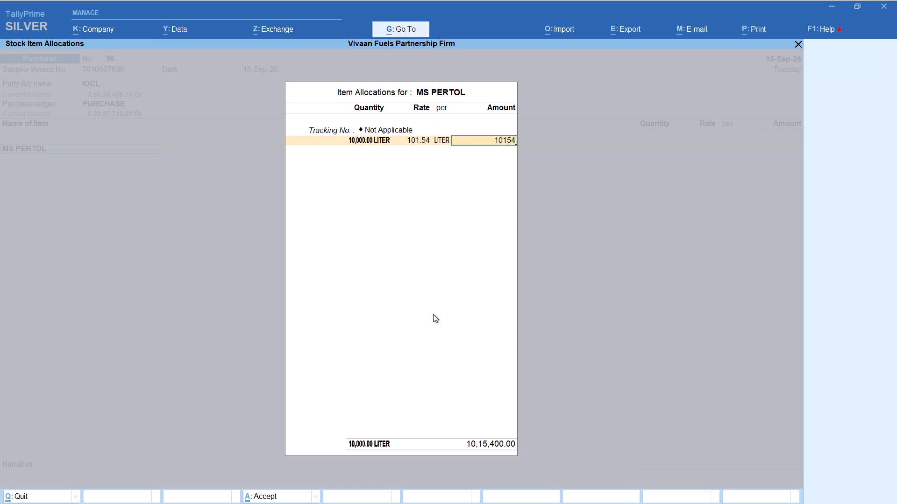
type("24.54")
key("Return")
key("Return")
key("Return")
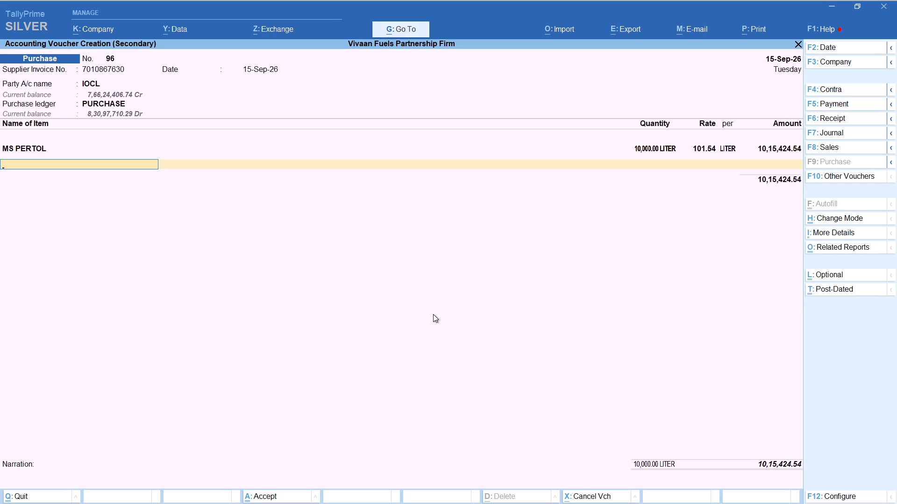
Add 10,000 litres of HSD with tracking Not Applicable and an amount of 9,81,563.08.
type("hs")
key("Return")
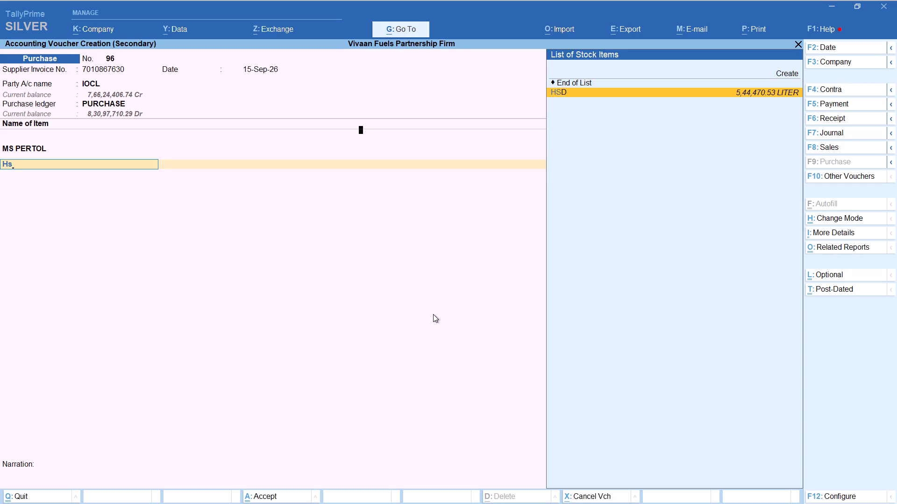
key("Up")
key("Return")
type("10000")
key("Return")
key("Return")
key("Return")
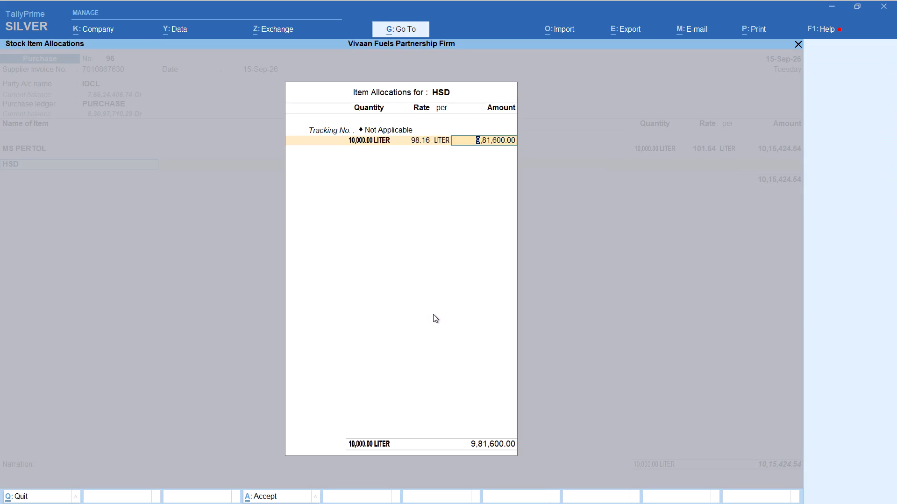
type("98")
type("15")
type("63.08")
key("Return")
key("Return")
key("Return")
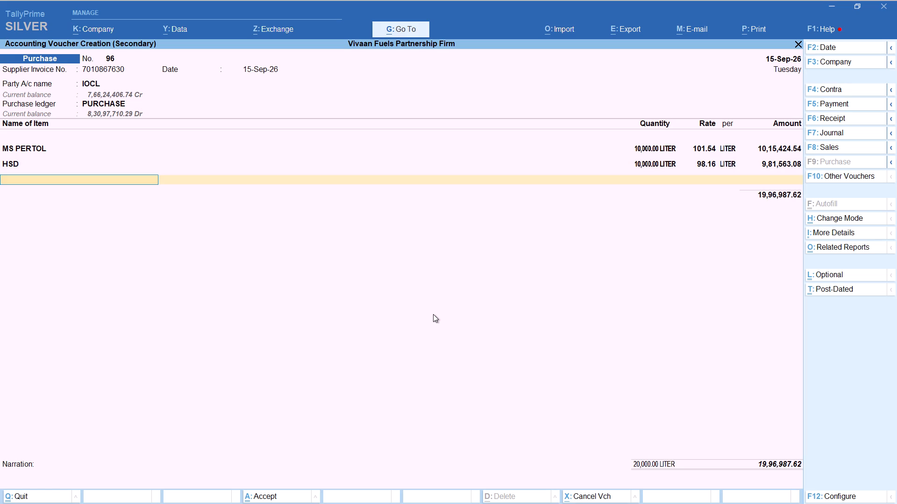
End the item list, add the Round Off ledger with its default amount, and save the purchase voucher.
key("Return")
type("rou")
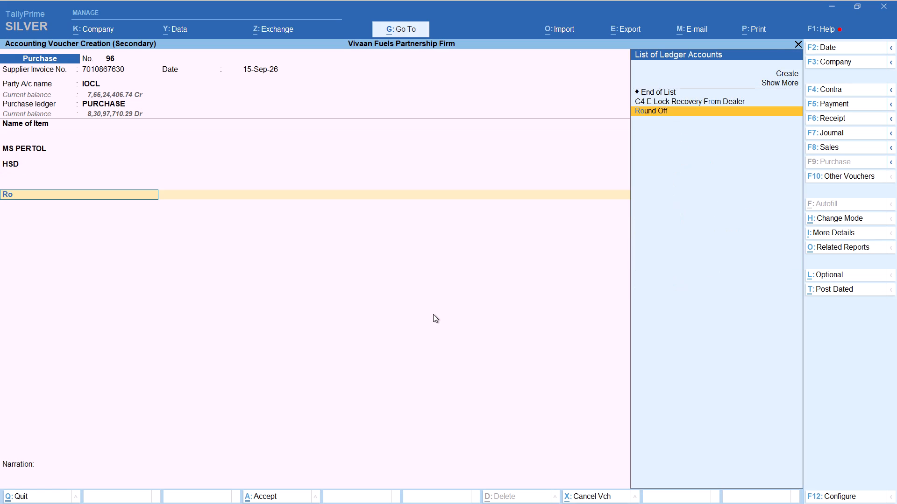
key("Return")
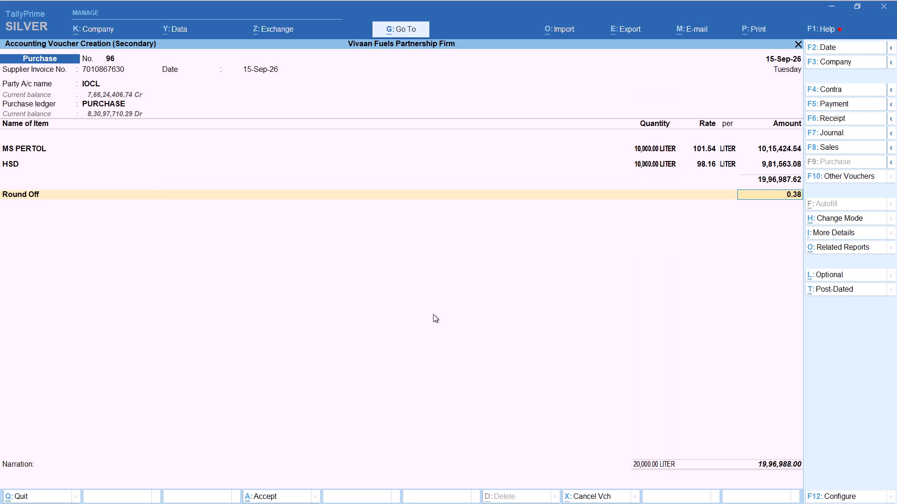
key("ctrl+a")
From the September purchase voucher list, start a new purchase voucher after the 15-Sep-26 entry and date it 16-Sep-26.
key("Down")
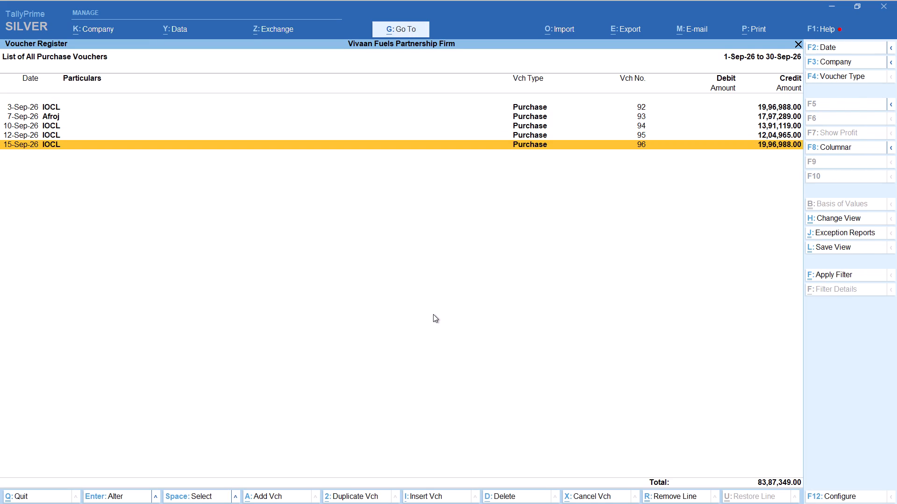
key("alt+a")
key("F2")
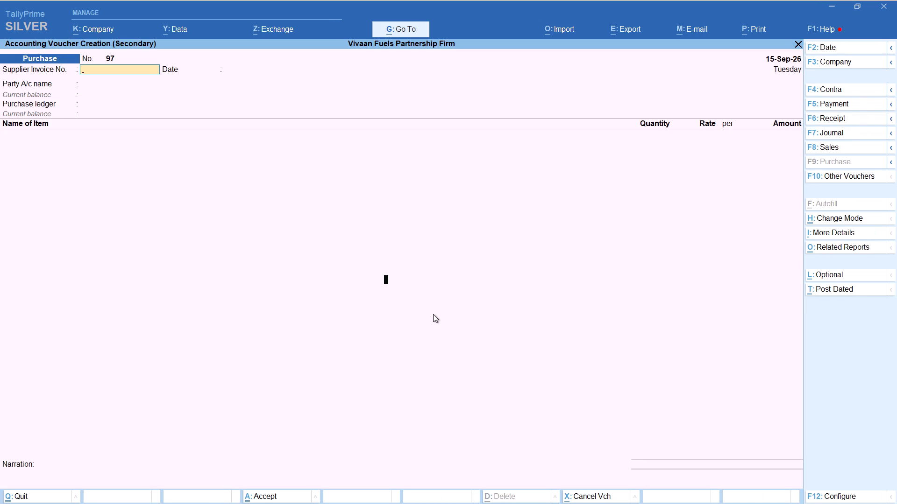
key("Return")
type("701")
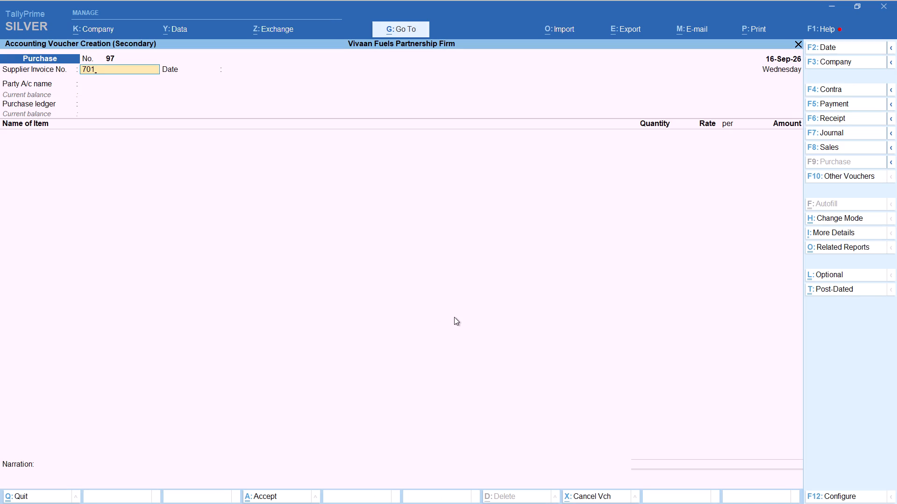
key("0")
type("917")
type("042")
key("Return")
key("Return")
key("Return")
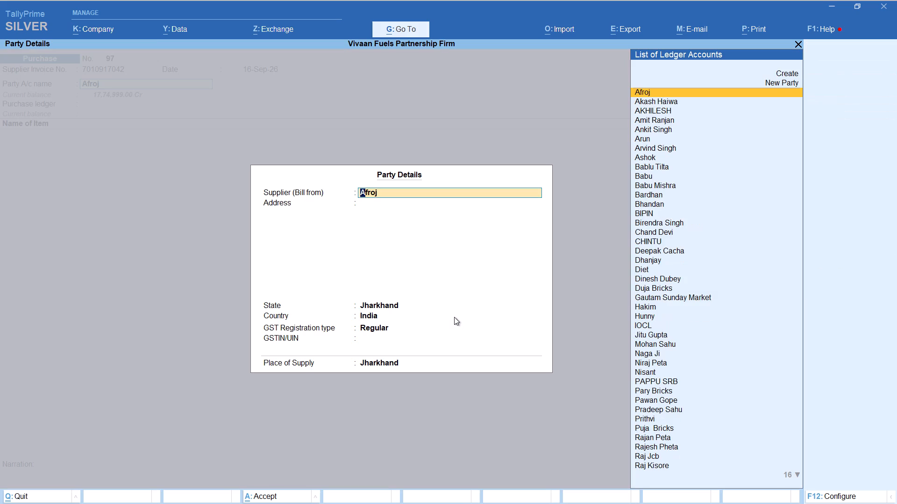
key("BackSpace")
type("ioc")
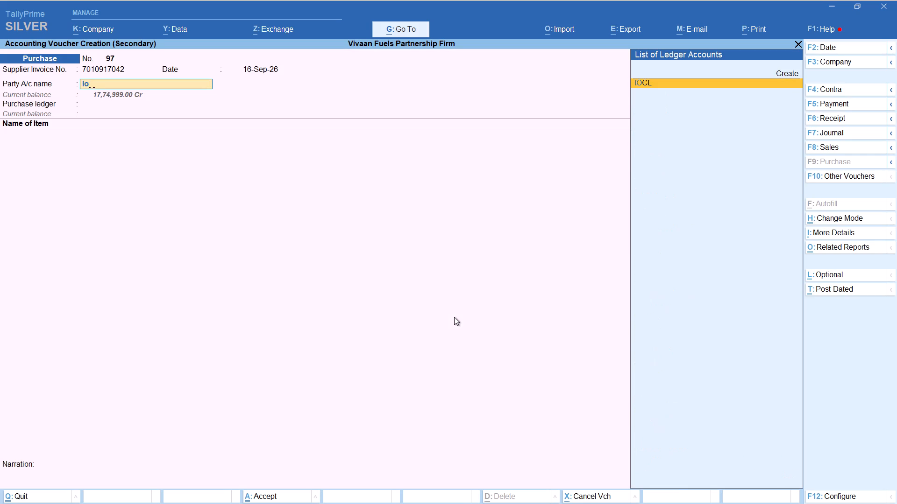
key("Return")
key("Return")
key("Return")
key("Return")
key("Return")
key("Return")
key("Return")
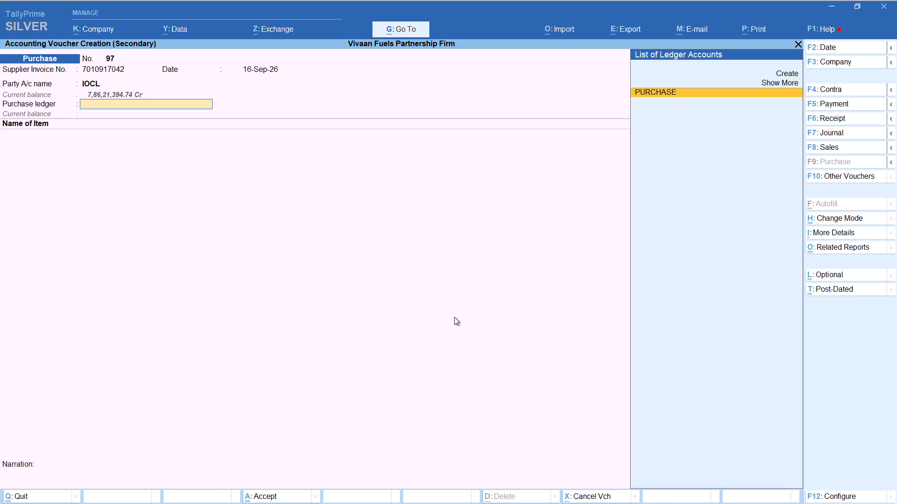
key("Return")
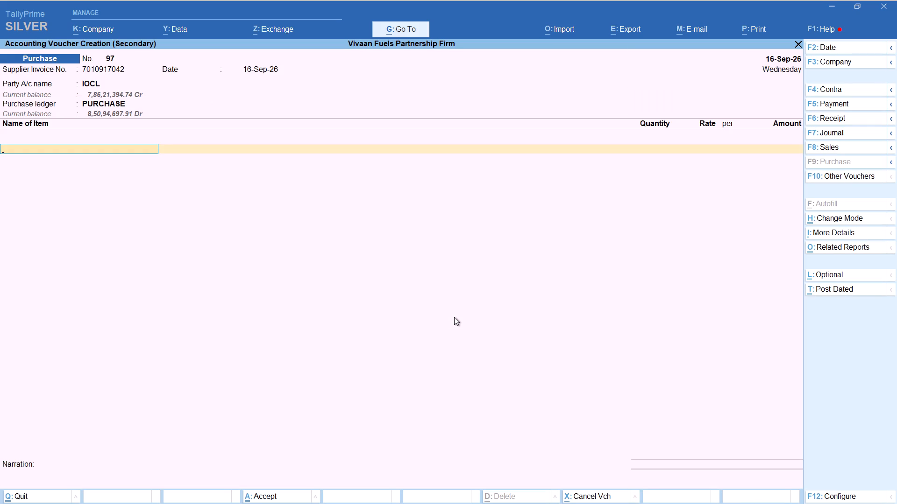
Add 5,000 litres of MS PERTOL with tracking Not Applicable and an amount of 5,07,712.27.
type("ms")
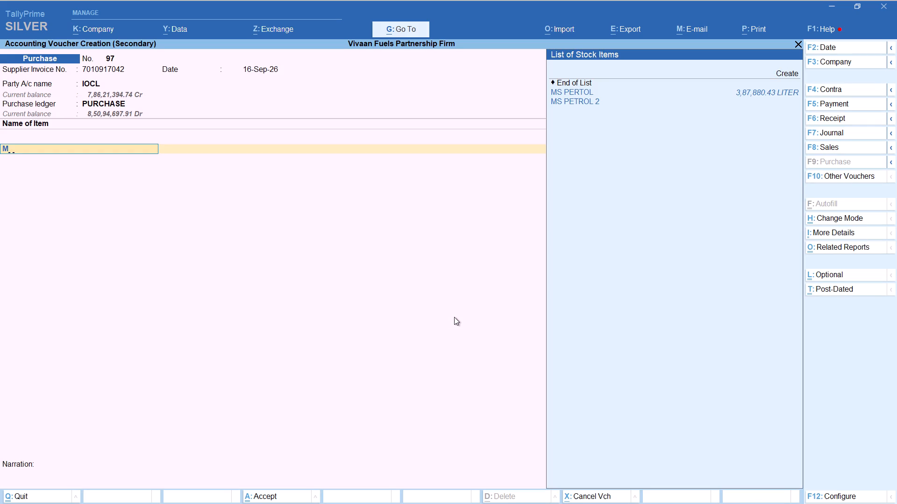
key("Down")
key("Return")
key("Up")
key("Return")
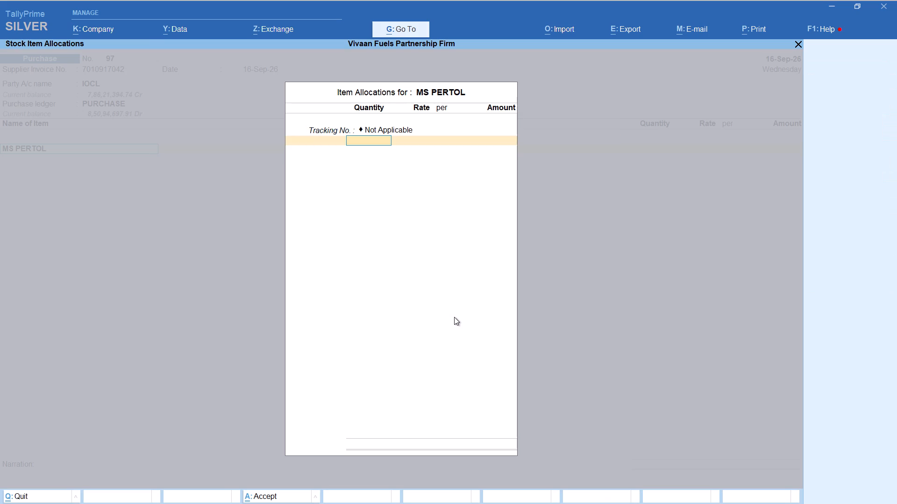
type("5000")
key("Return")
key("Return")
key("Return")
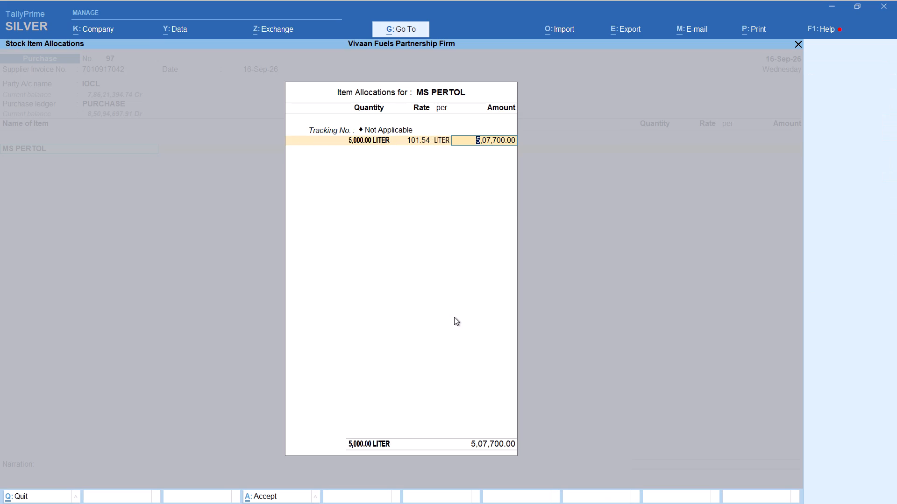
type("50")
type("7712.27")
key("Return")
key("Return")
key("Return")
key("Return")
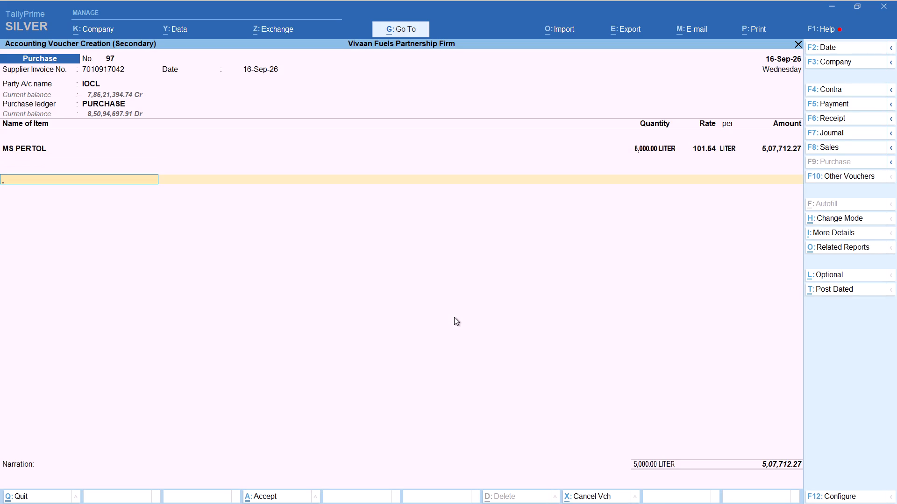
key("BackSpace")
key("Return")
Add 9,000 litres of HSD with tracking Not Applicable and an amount of 8,83,406.77.
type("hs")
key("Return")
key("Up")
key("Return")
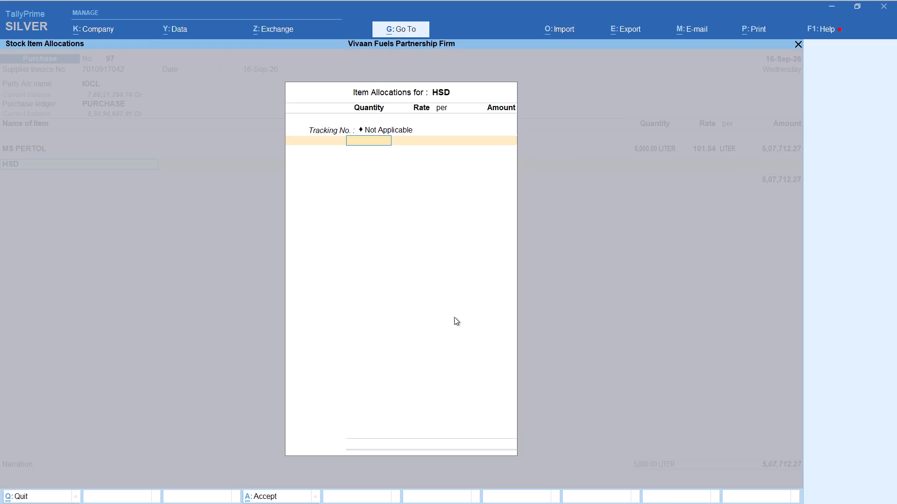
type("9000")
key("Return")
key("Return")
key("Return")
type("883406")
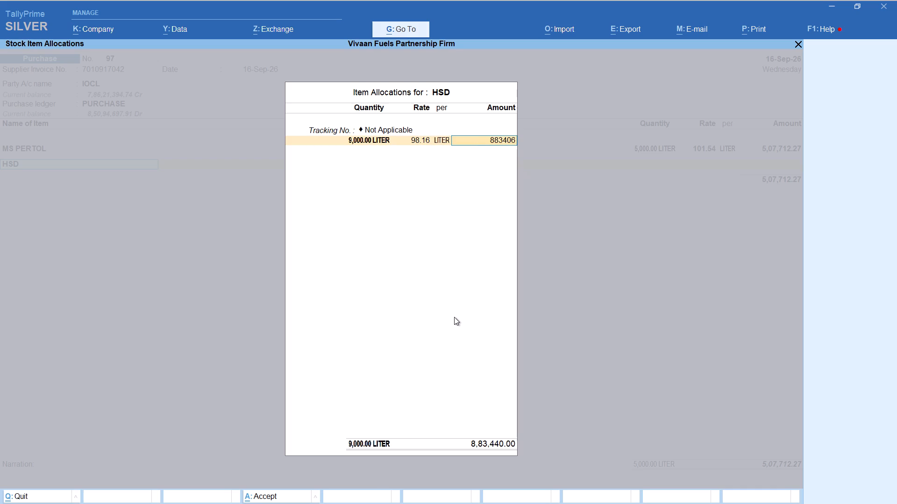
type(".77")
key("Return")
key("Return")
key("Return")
Apply the Round Off ledger to the 16-Sep-26 purchase voucher and save it.
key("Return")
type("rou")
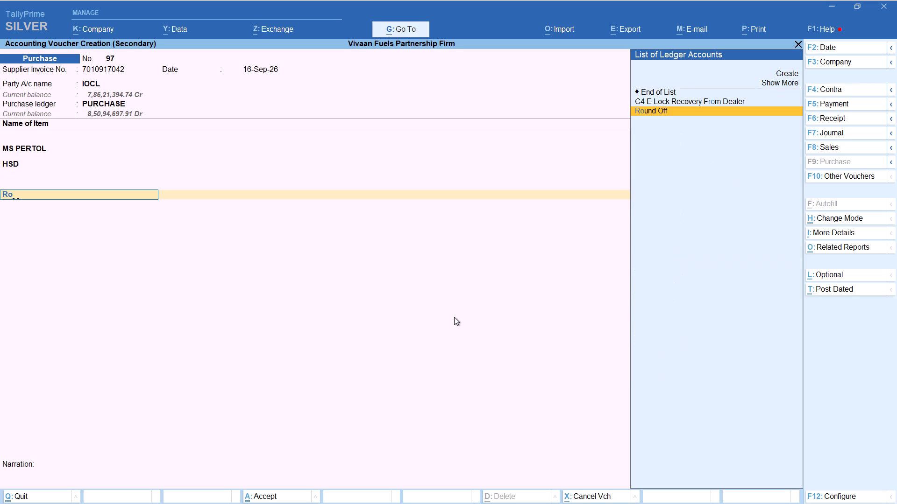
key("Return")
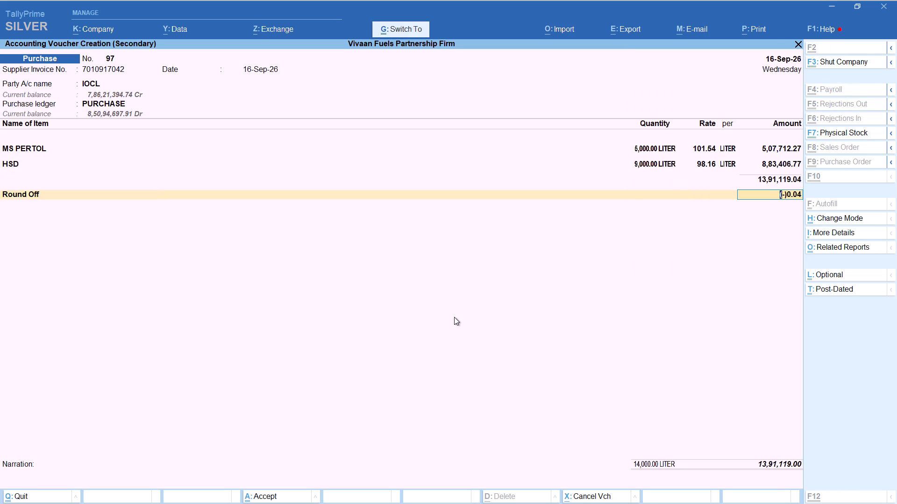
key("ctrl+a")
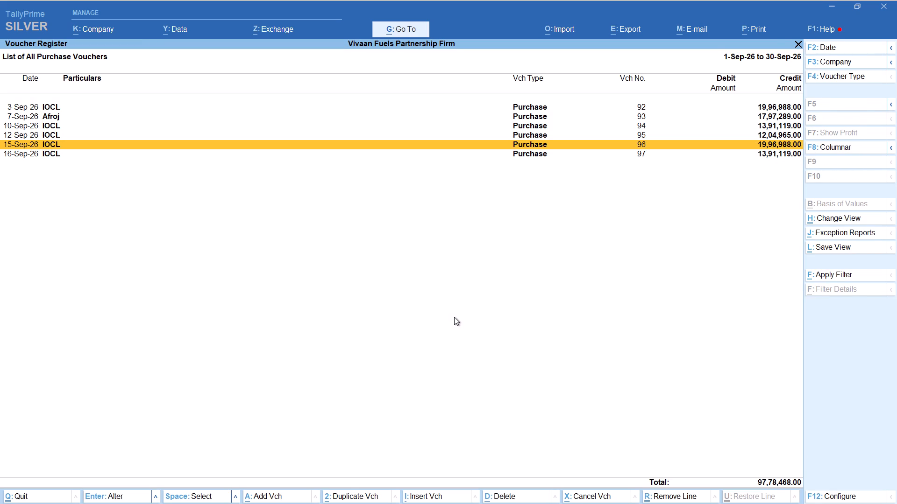
Start a new purchase voucher from the September list and date it 21-Sep-26.
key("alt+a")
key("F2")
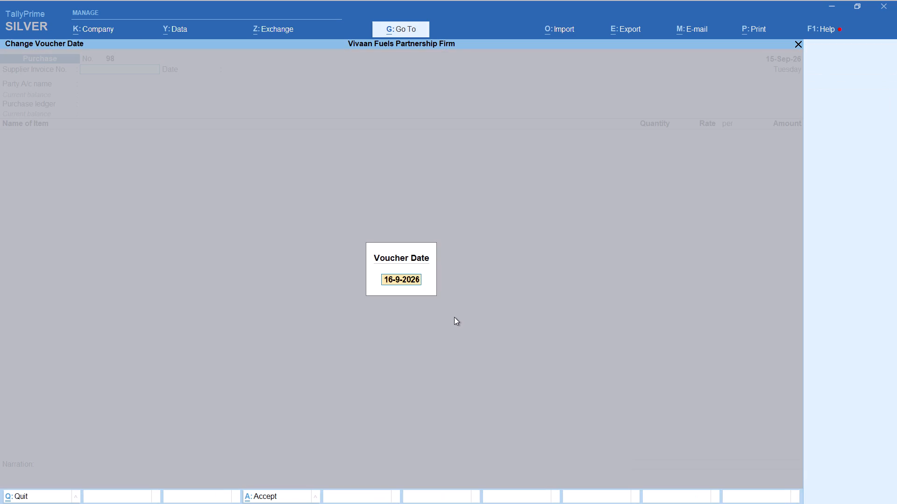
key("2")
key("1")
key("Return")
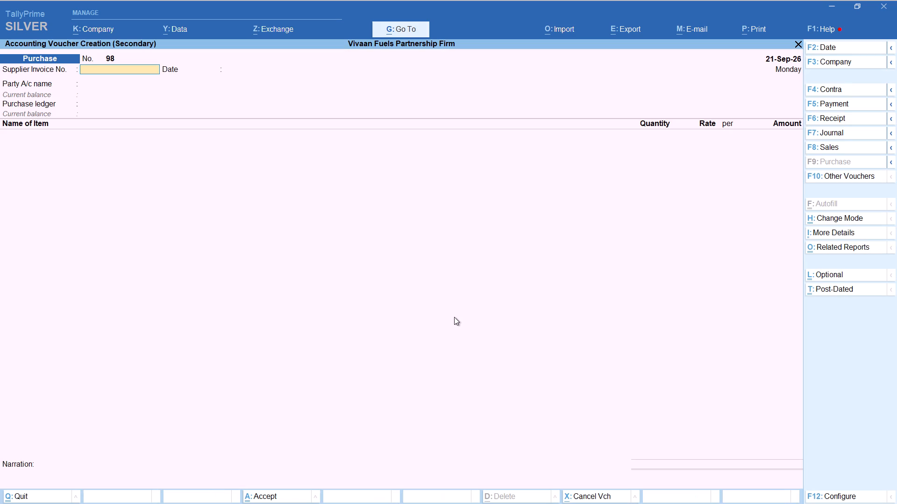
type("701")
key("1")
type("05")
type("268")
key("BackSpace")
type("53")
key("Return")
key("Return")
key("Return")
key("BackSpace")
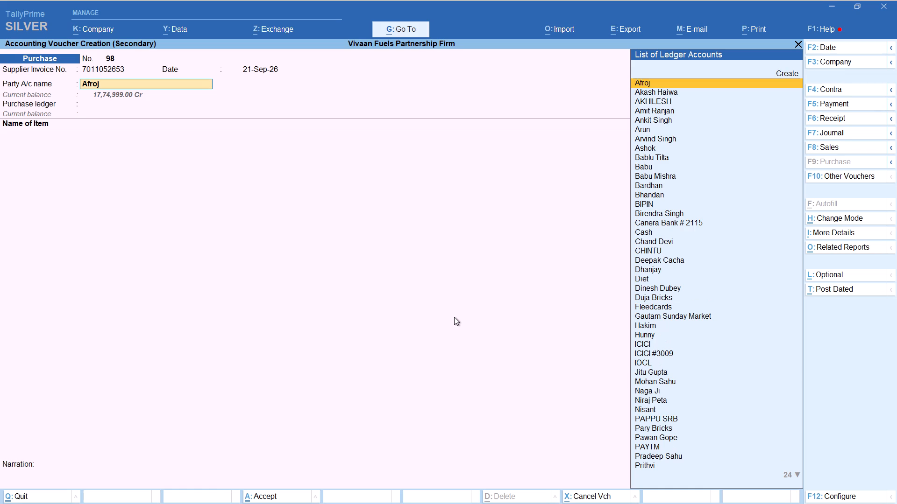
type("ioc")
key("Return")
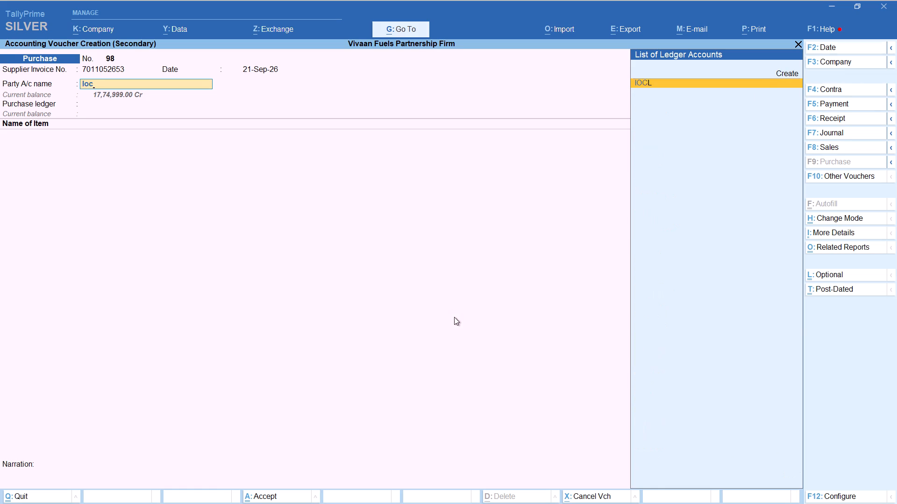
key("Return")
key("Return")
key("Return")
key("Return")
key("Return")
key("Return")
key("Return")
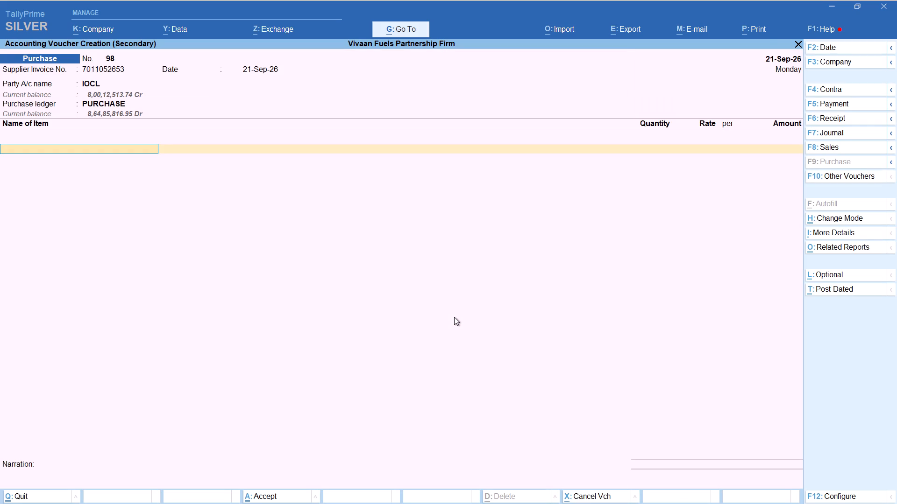
Add 5,000 litres of MS PERTOL with tracking Not Applicable and an amount of 5,07,712.27.
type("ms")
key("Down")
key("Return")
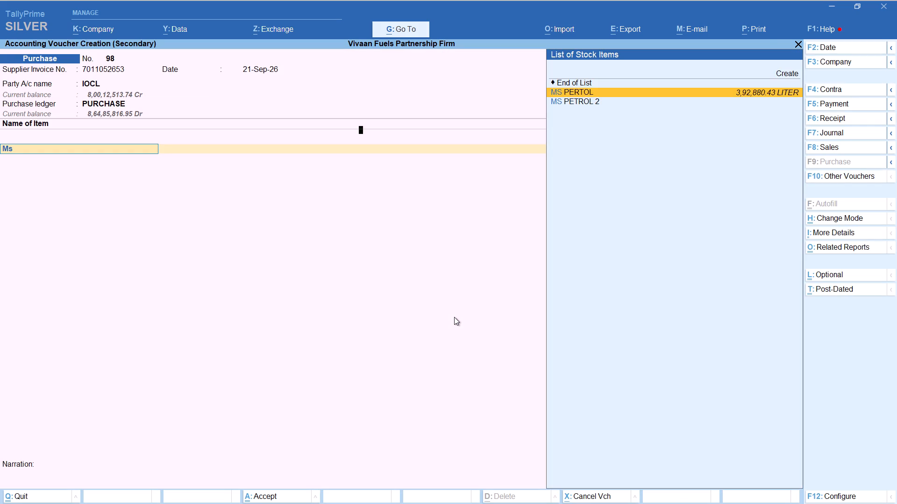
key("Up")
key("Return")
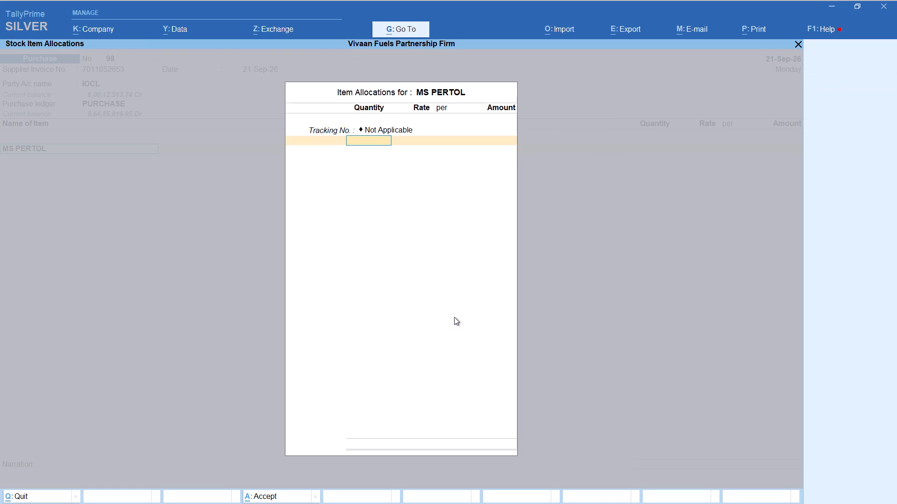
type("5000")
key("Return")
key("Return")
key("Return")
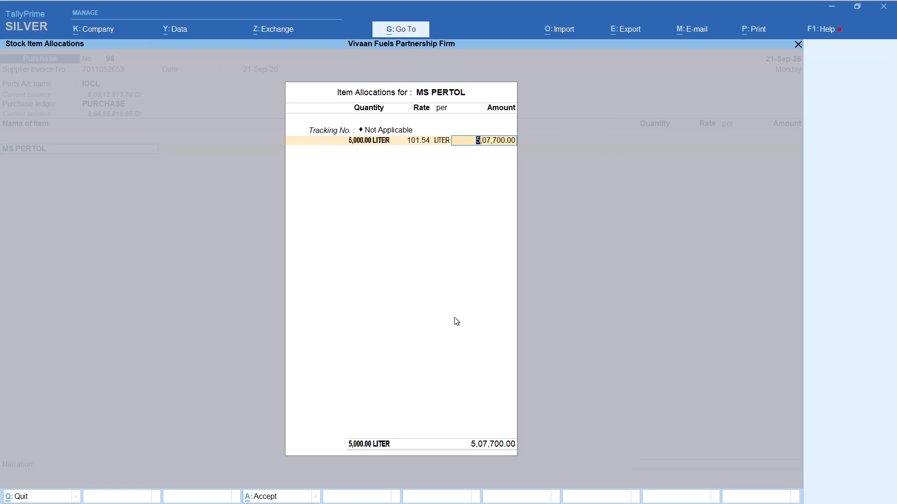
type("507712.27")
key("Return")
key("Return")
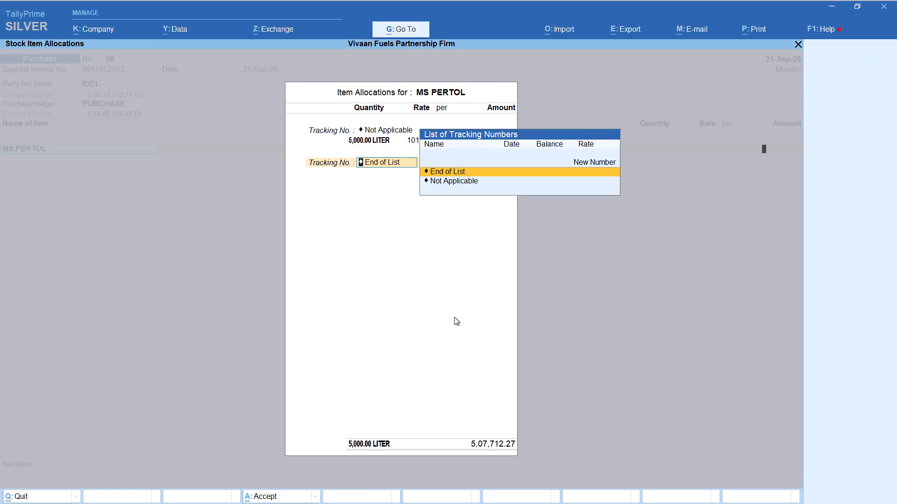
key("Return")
Add 9,000 litres of HSD with tracking Not Applicable and an amount of 8,83,406.77.
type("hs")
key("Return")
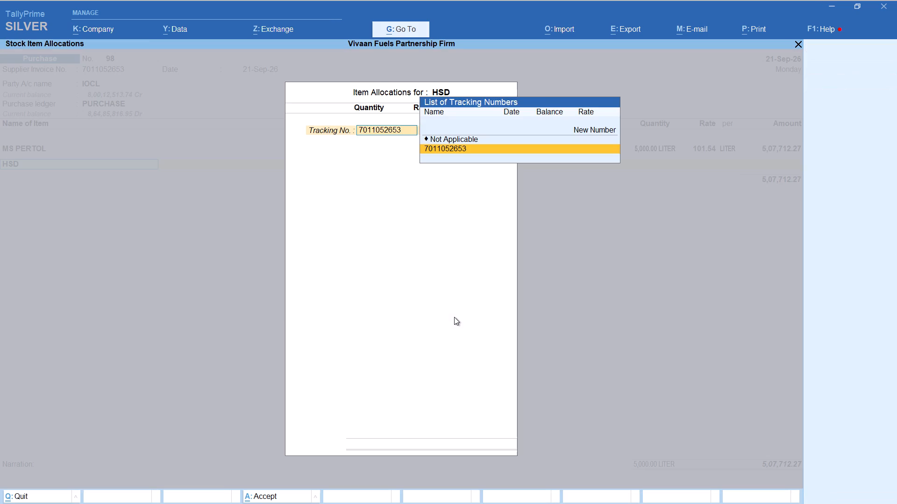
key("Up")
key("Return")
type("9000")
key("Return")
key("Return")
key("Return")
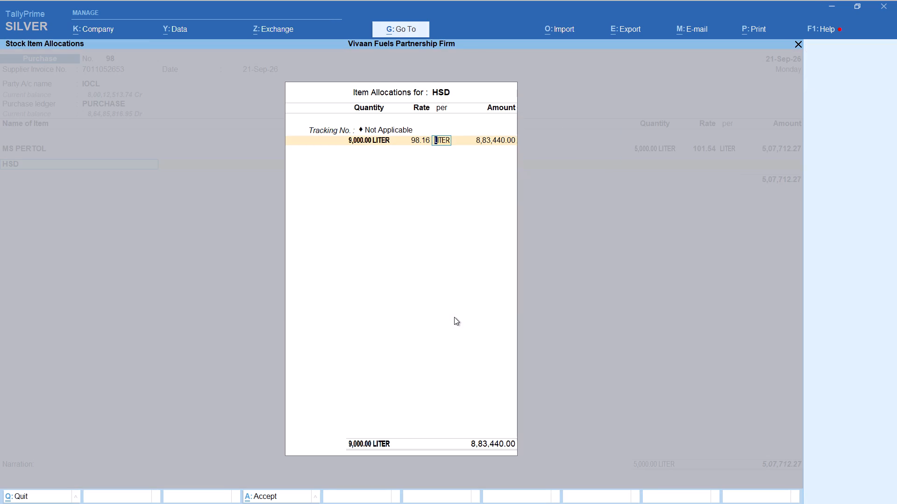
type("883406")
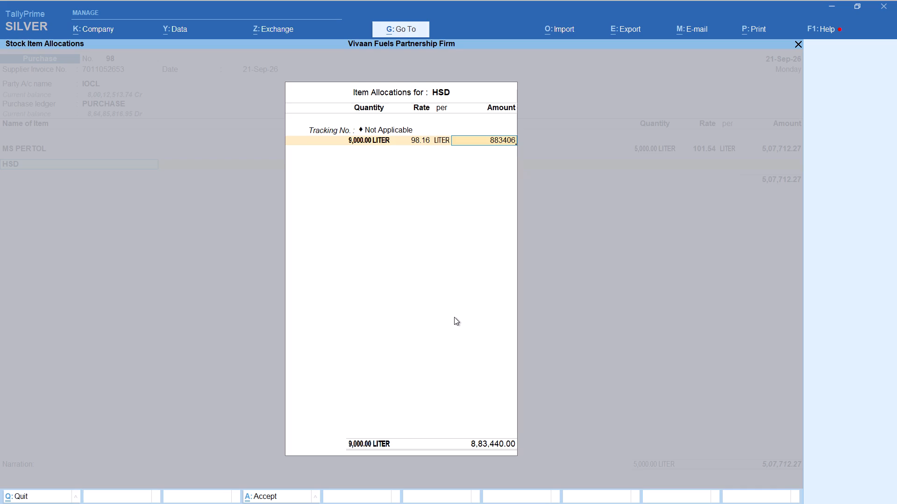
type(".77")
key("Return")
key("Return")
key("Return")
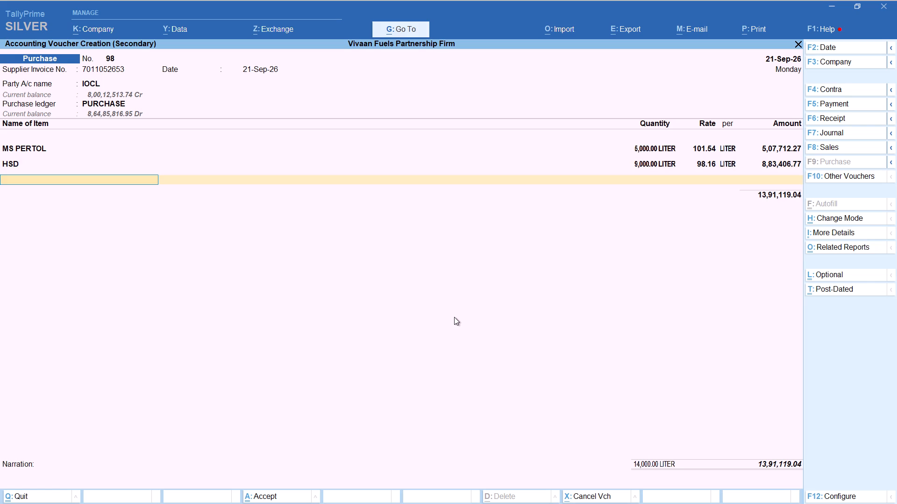
Apply the Round Off ledger to the 21-Sep-26 purchase voucher and save it.
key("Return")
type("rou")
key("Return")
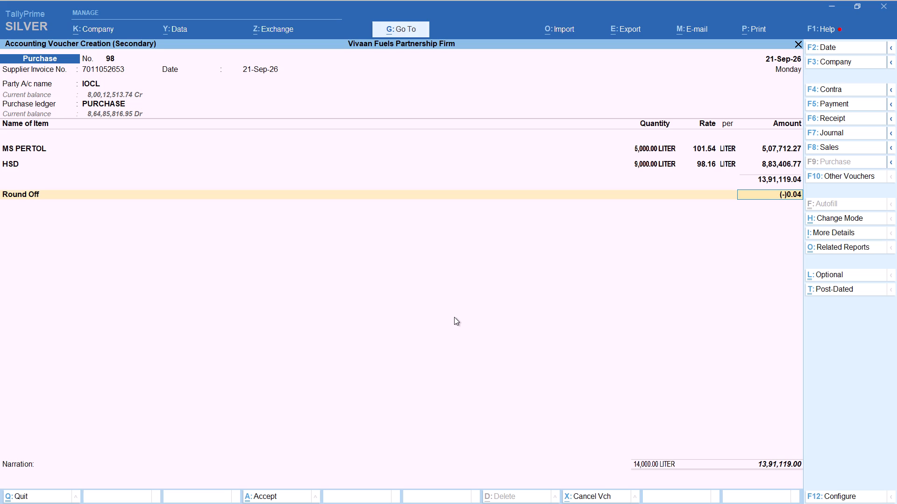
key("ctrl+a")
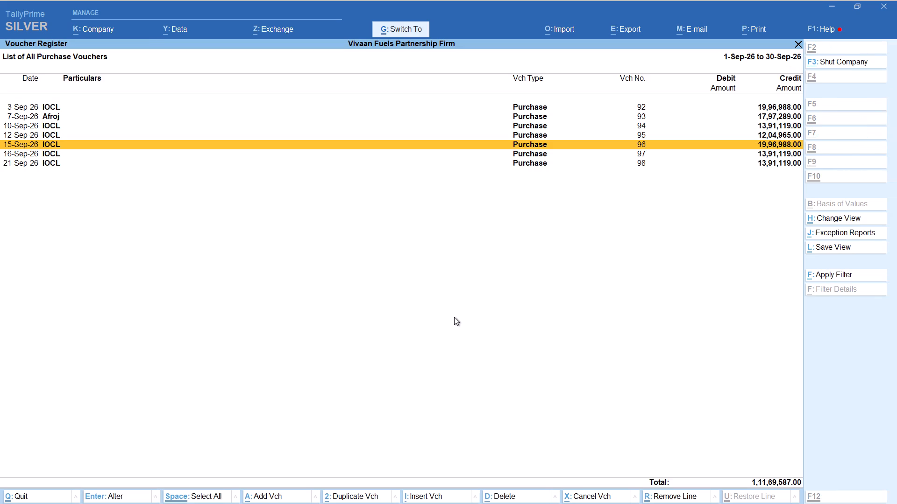
Start a new purchase voucher after the 21-Sep-26 entry and date it 23-Sep-26.
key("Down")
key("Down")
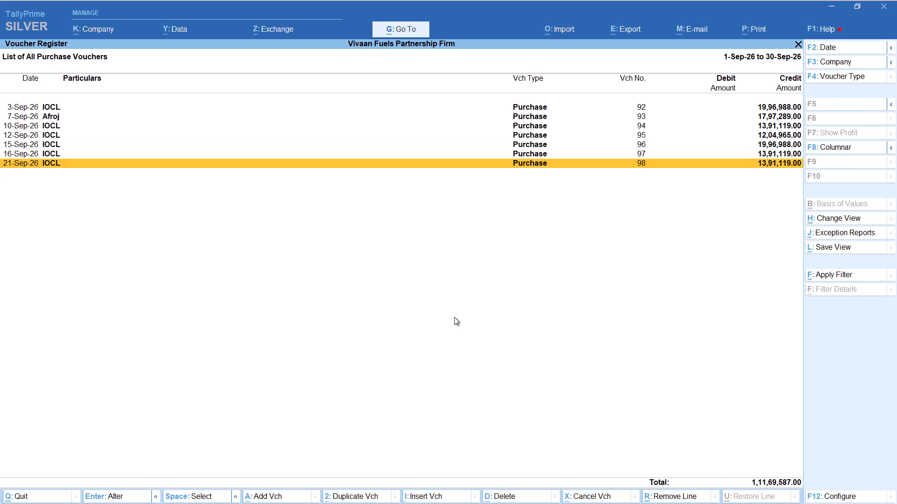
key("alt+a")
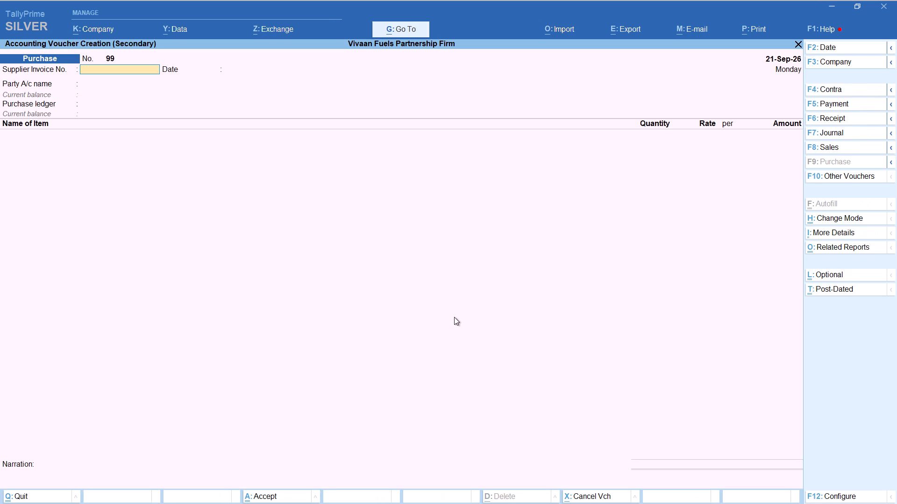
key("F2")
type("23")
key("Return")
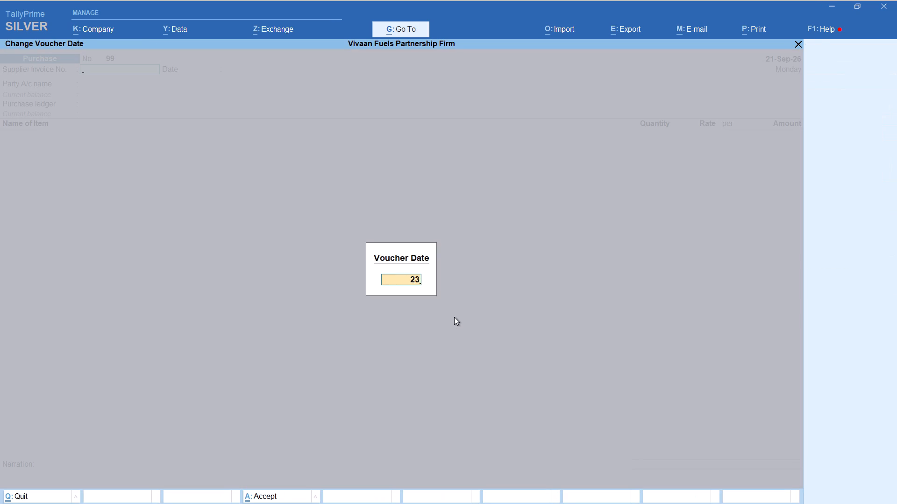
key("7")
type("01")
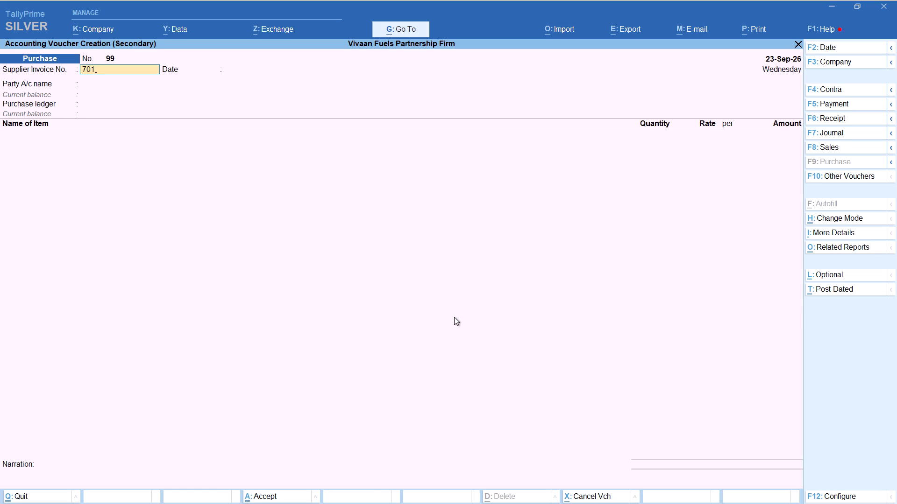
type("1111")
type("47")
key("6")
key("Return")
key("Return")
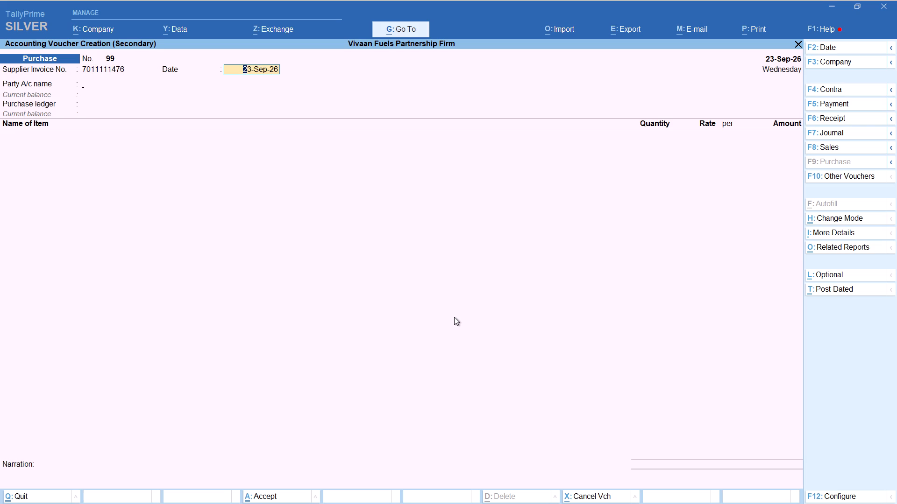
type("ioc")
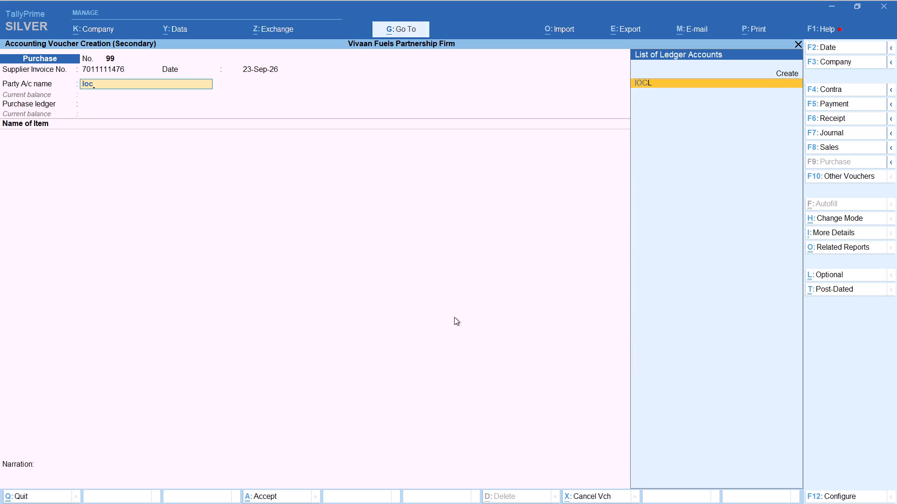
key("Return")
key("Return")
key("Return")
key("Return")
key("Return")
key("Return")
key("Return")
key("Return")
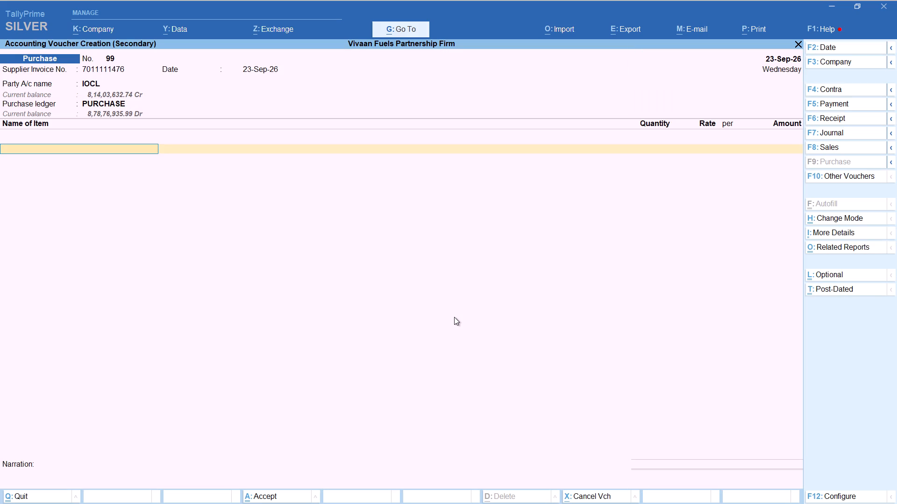
Add 5,000 litres of MS PERTOL with tracking Not Applicable and an amount of 5,07,712.27.
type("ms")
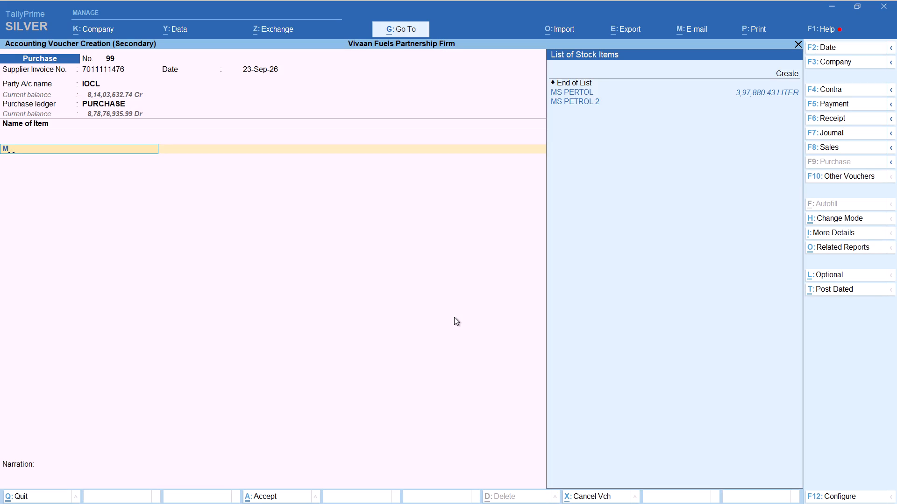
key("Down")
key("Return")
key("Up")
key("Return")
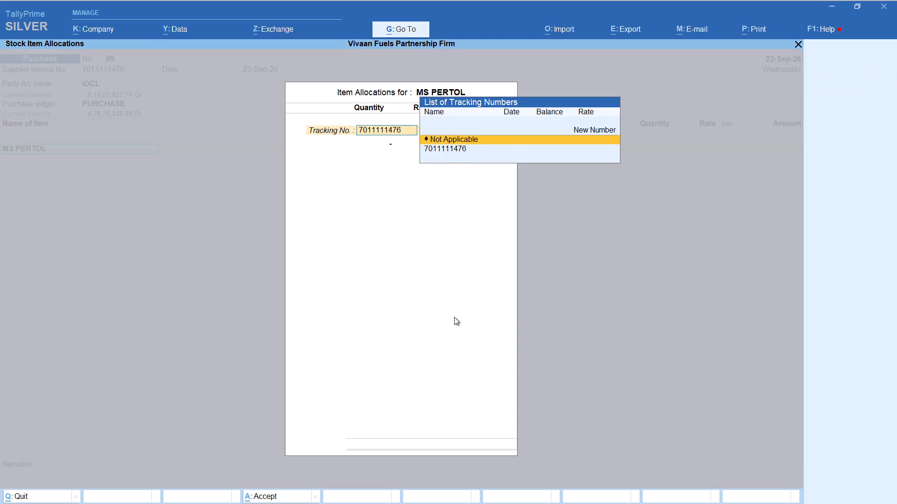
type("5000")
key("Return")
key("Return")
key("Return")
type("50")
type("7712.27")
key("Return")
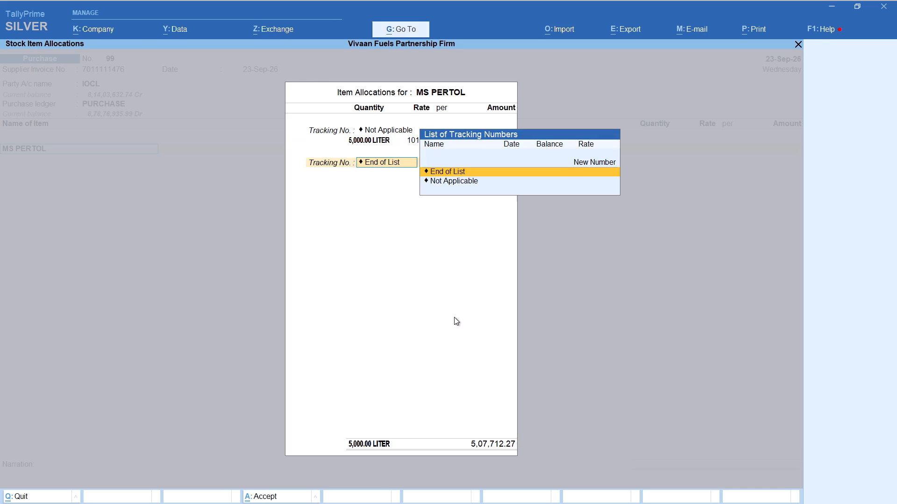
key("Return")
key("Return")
Add 9,000 litres of HSD with tracking Not Applicable and an amount of 8,83,406.77.
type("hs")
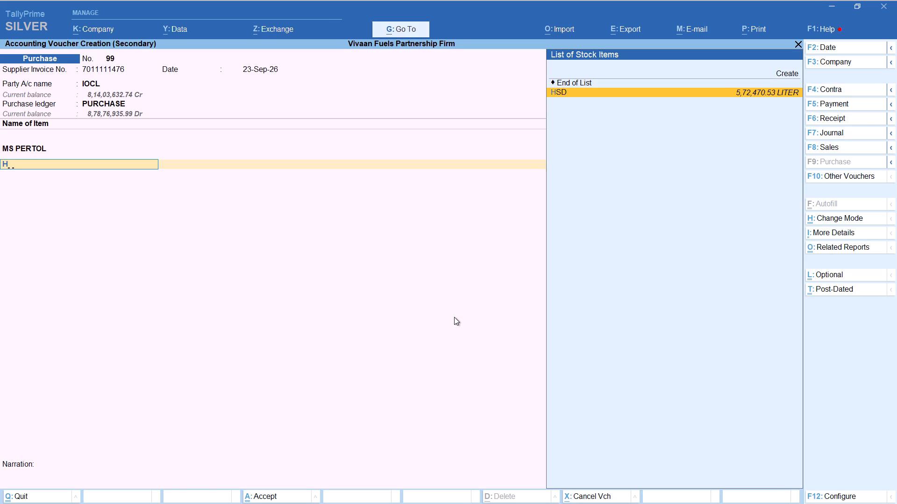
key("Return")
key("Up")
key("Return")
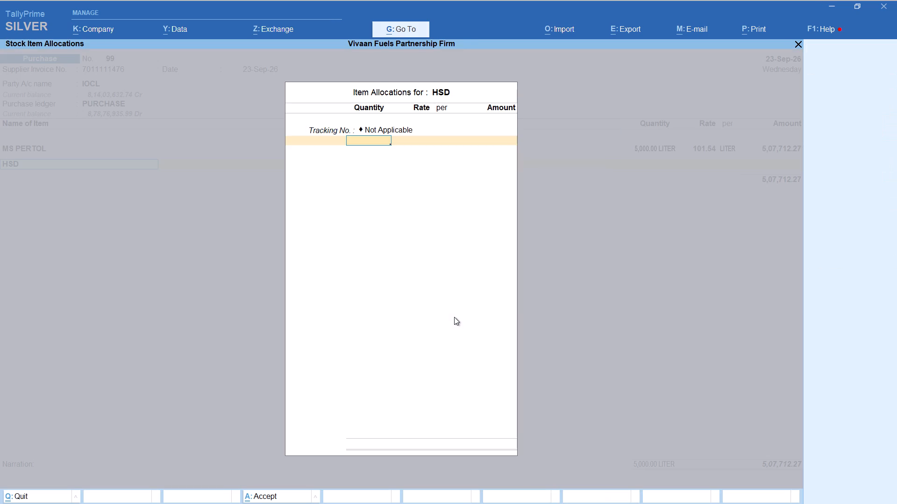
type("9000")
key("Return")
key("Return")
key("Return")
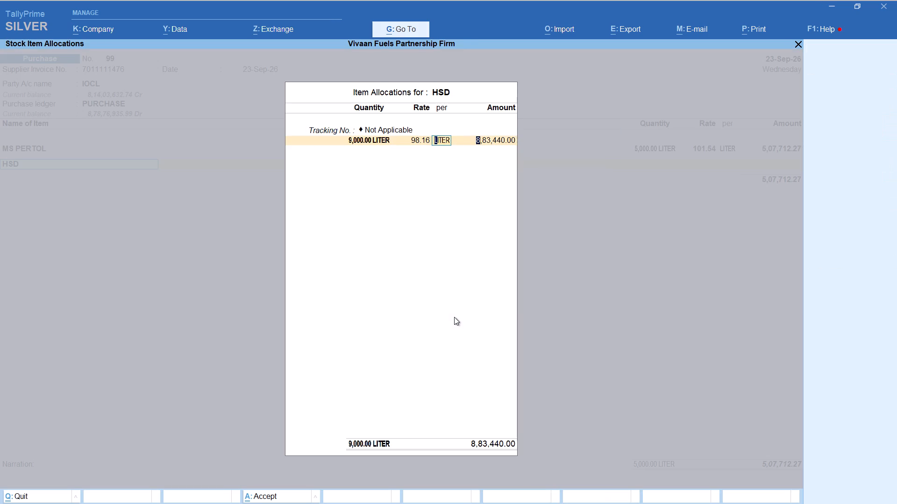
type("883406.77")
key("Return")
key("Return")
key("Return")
Apply the Round Off ledger to the 23-Sep-26 purchase voucher and save it.
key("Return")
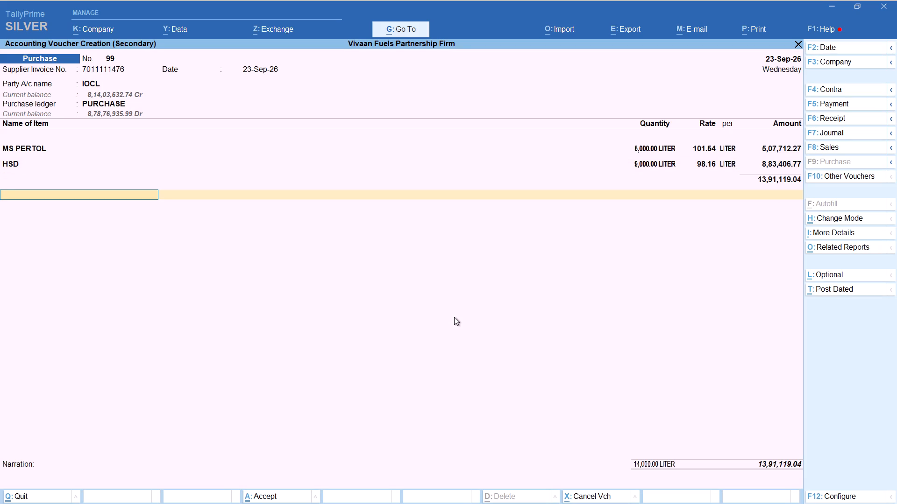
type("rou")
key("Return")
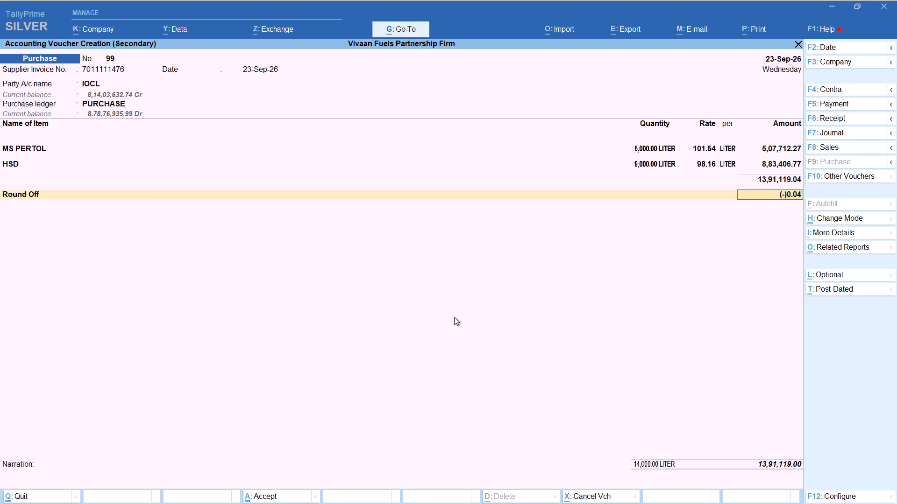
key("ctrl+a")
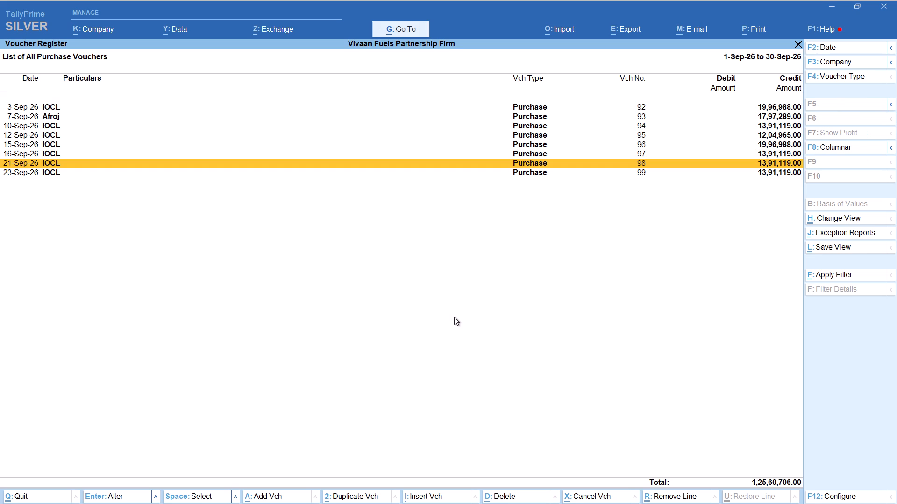
Start a new purchase voucher from the September register and date it 26-Sep-26.
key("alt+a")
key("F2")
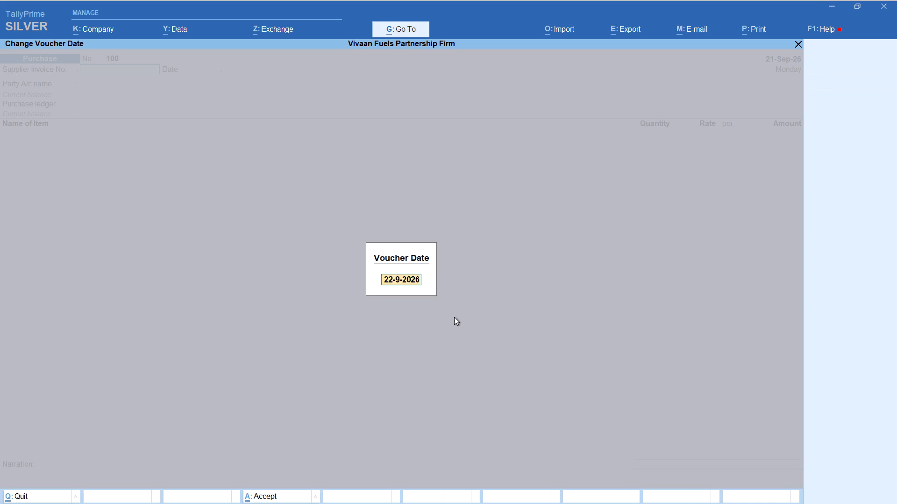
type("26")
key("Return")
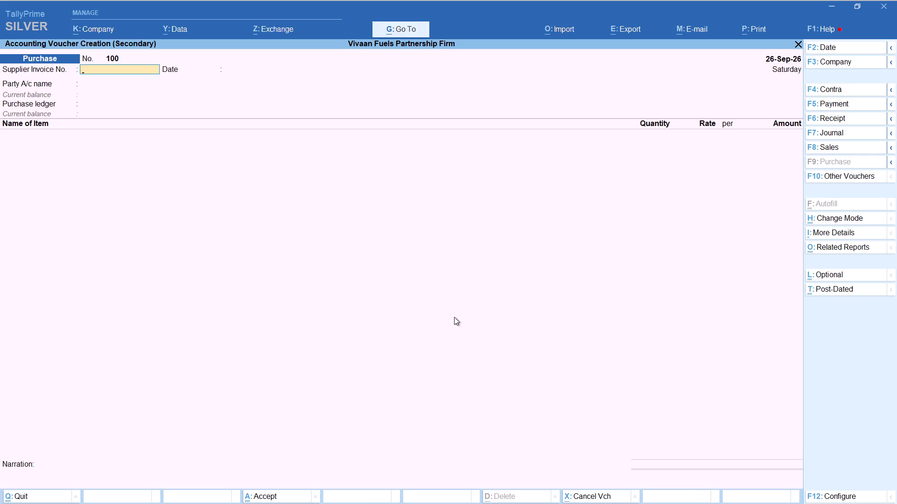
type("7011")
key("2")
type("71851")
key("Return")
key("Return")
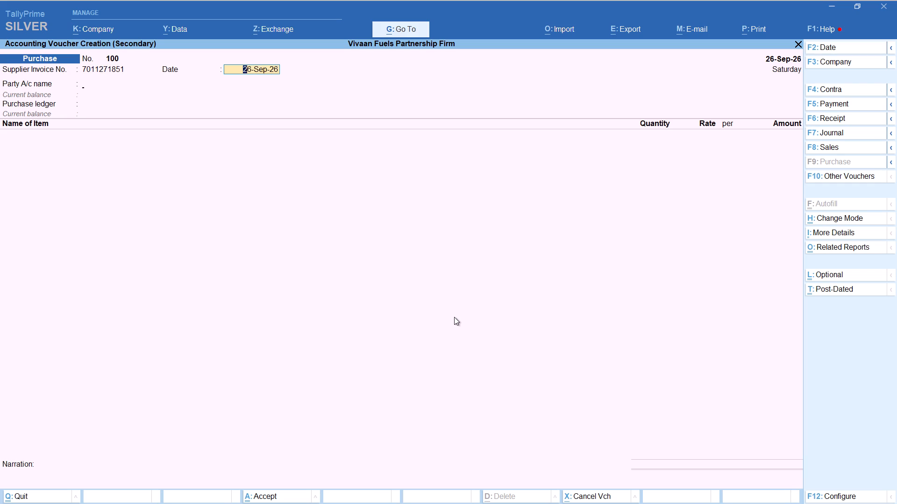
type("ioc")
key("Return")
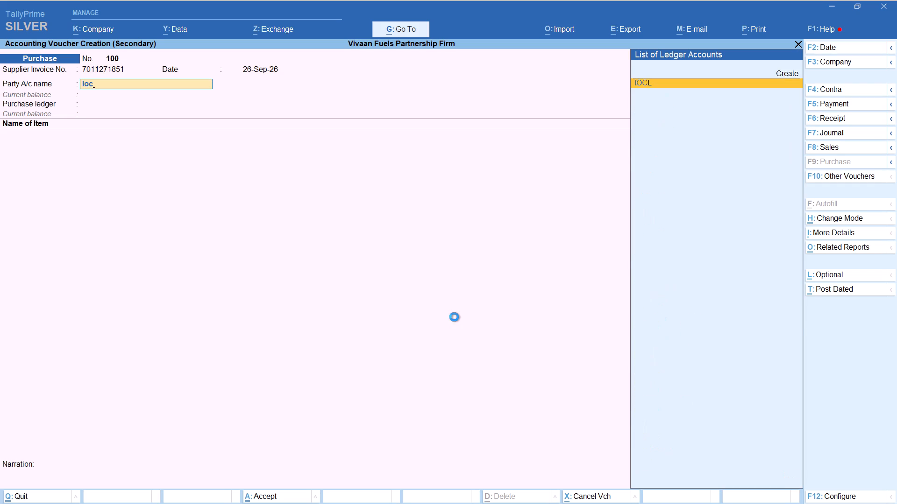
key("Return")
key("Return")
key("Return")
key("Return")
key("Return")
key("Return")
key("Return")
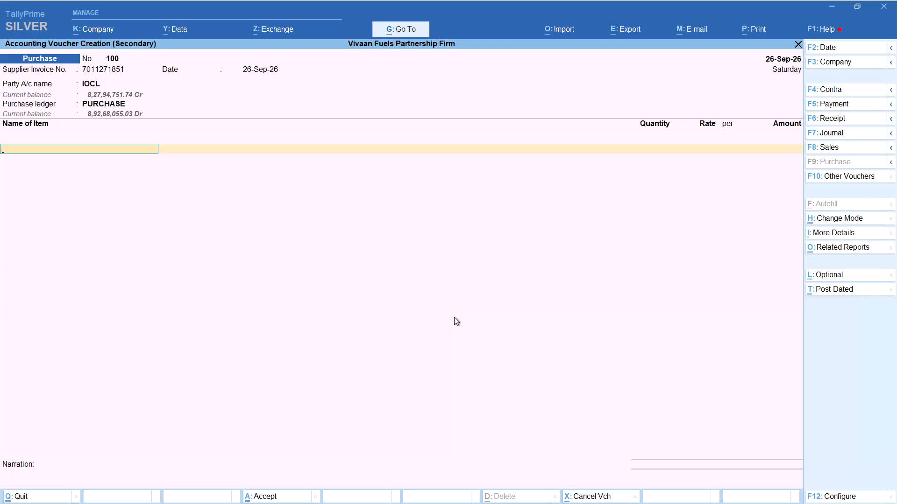
Add 9,000 litres of MS PERTOL with tracking Not Applicable and an amount of 9,13,882.09.
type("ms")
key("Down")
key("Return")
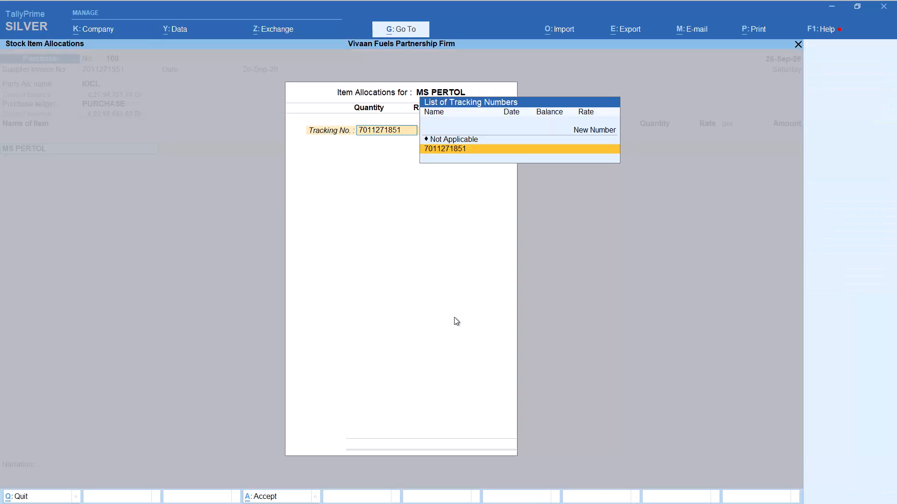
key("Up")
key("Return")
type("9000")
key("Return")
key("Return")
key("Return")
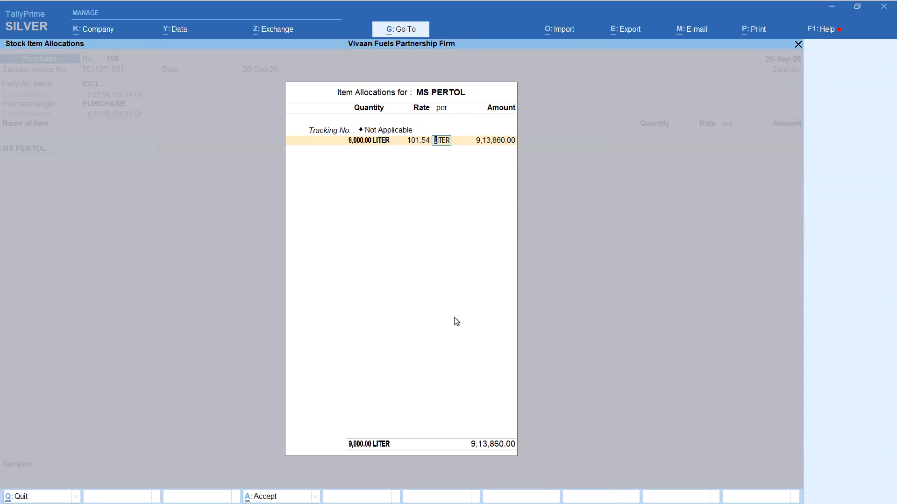
type("91")
type("3882.09")
key("Return")
key("Return")
key("Return")
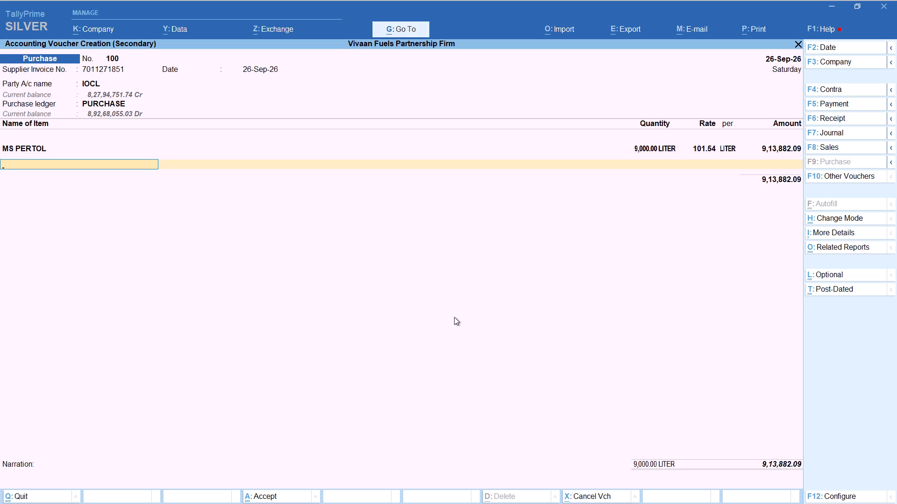
Add 5,000 litres of HSD with tracking Not Applicable and an amount of 4,90,781.54.
type("hs")
key("Return")
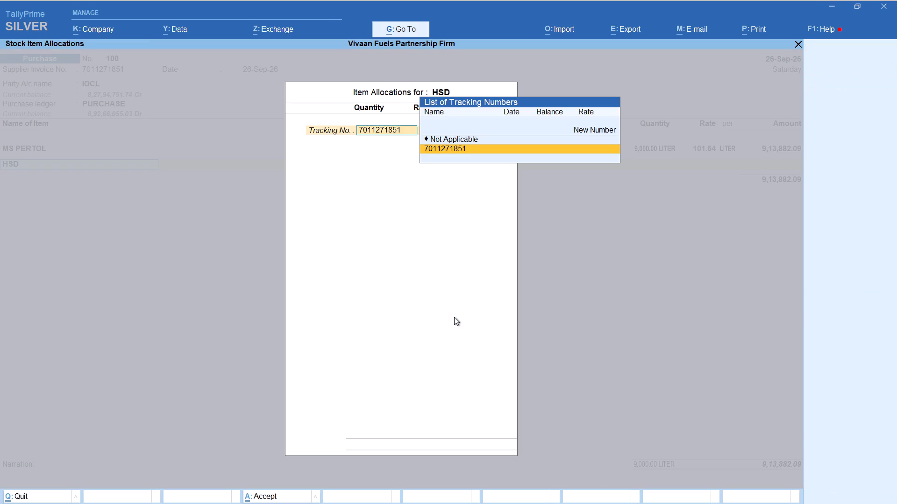
key("Up")
key("Return")
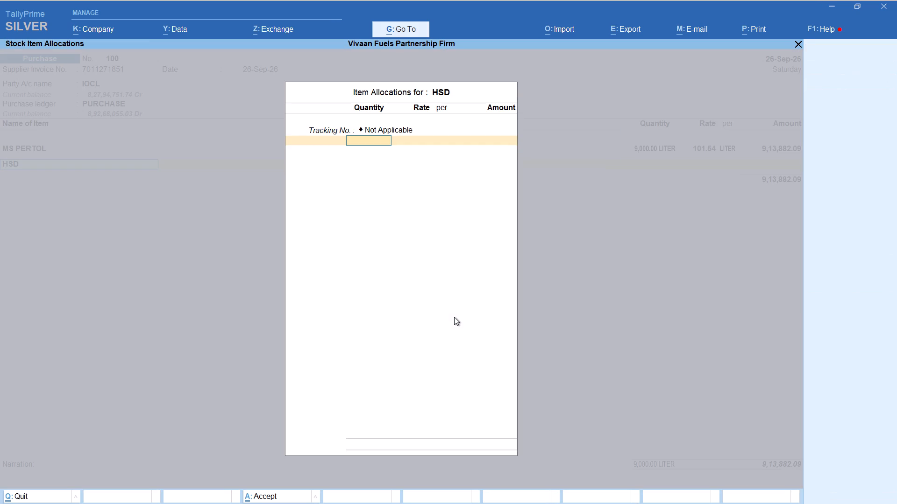
type("5000")
key("Return")
key("Return")
key("Return")
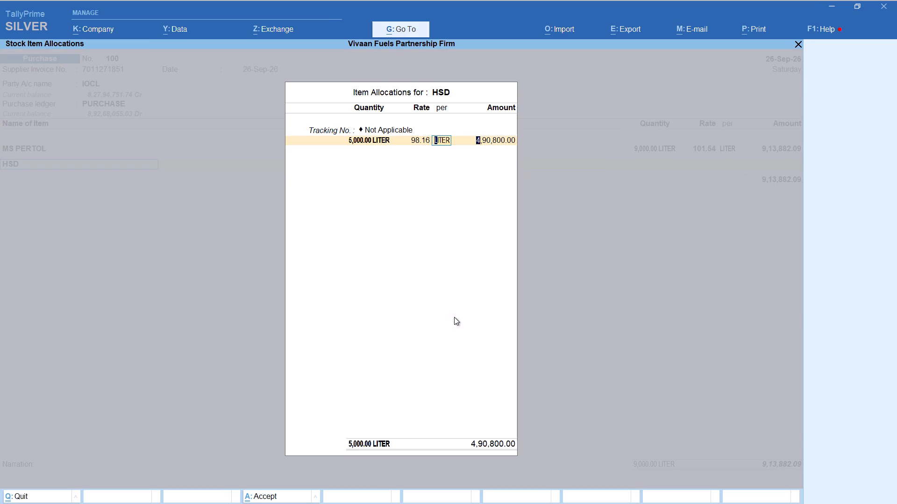
type("49")
type("078")
type("1.54")
key("Return")
key("Return")
key("Return")
Apply the Round Off ledger to the 26-Sep-26 purchase voucher and save it.
key("Return")
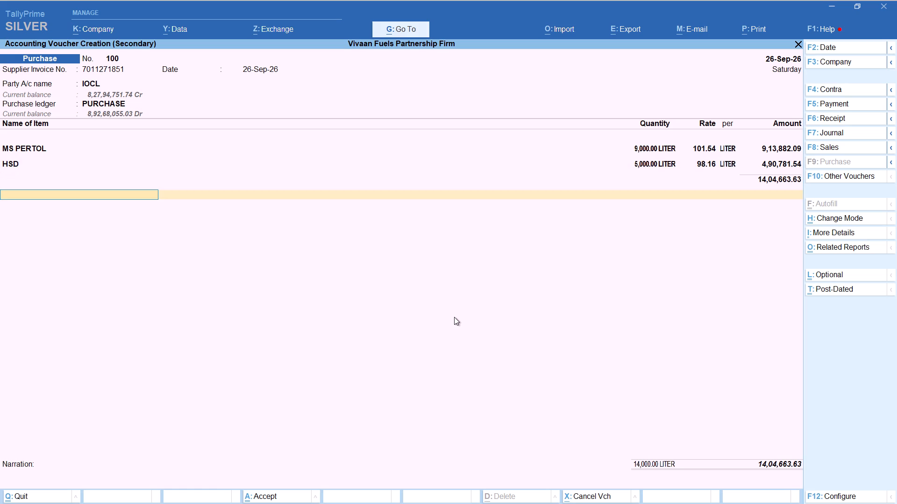
type("rou")
key("Return")
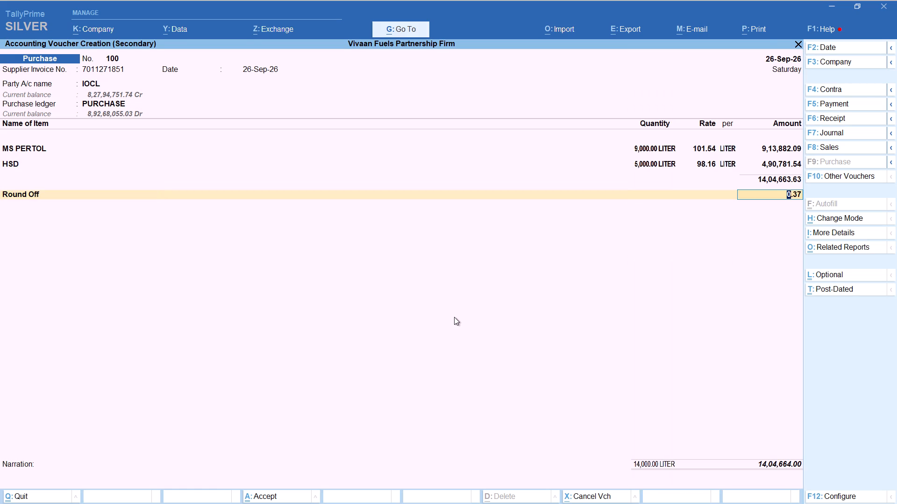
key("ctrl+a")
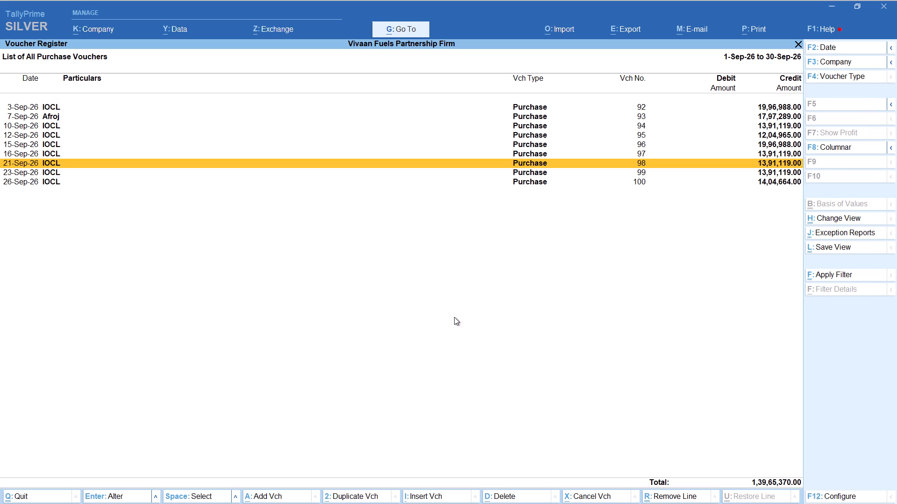
Start a new purchase voucher from the 26-Sep-26 entry in the September register and open its voucher date for editing.
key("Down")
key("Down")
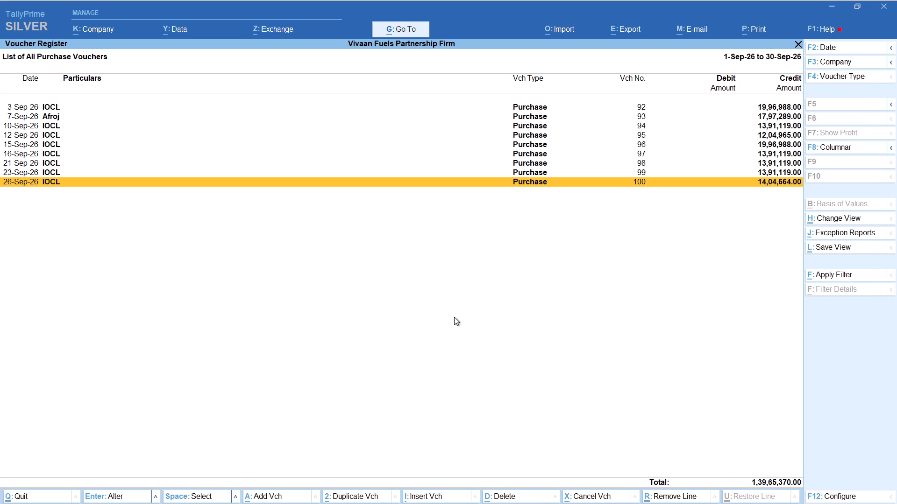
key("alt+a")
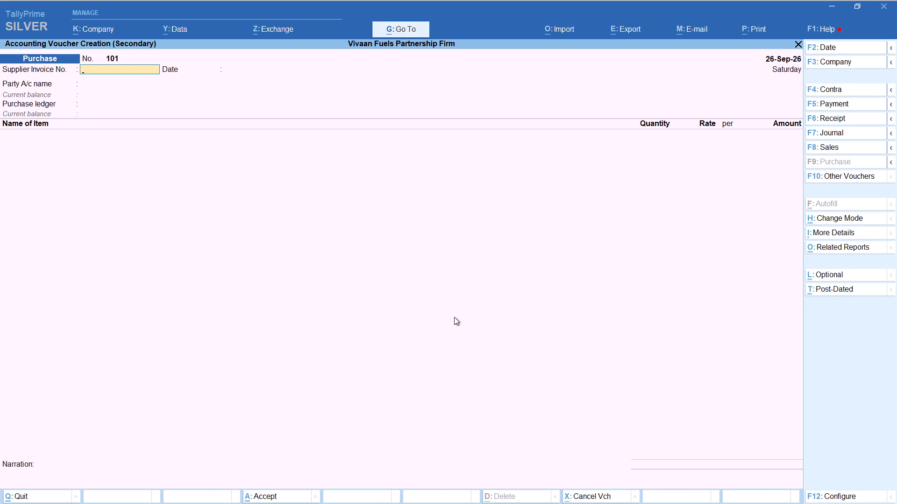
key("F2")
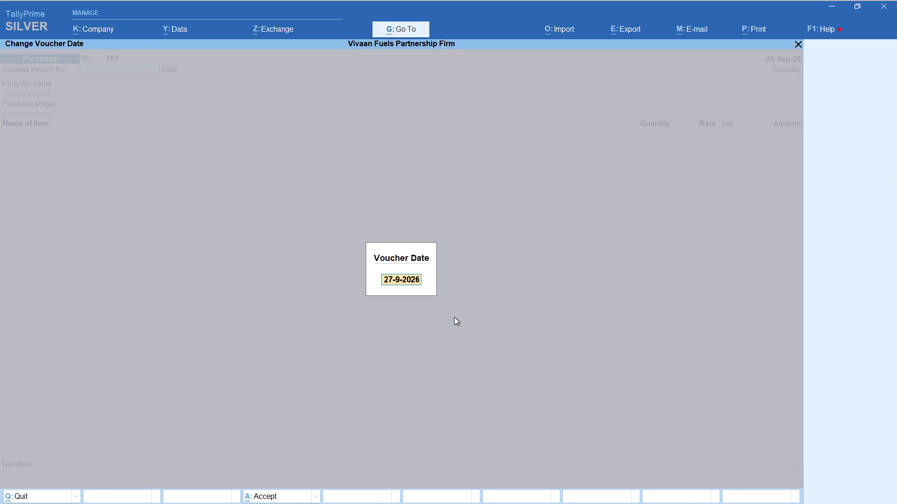